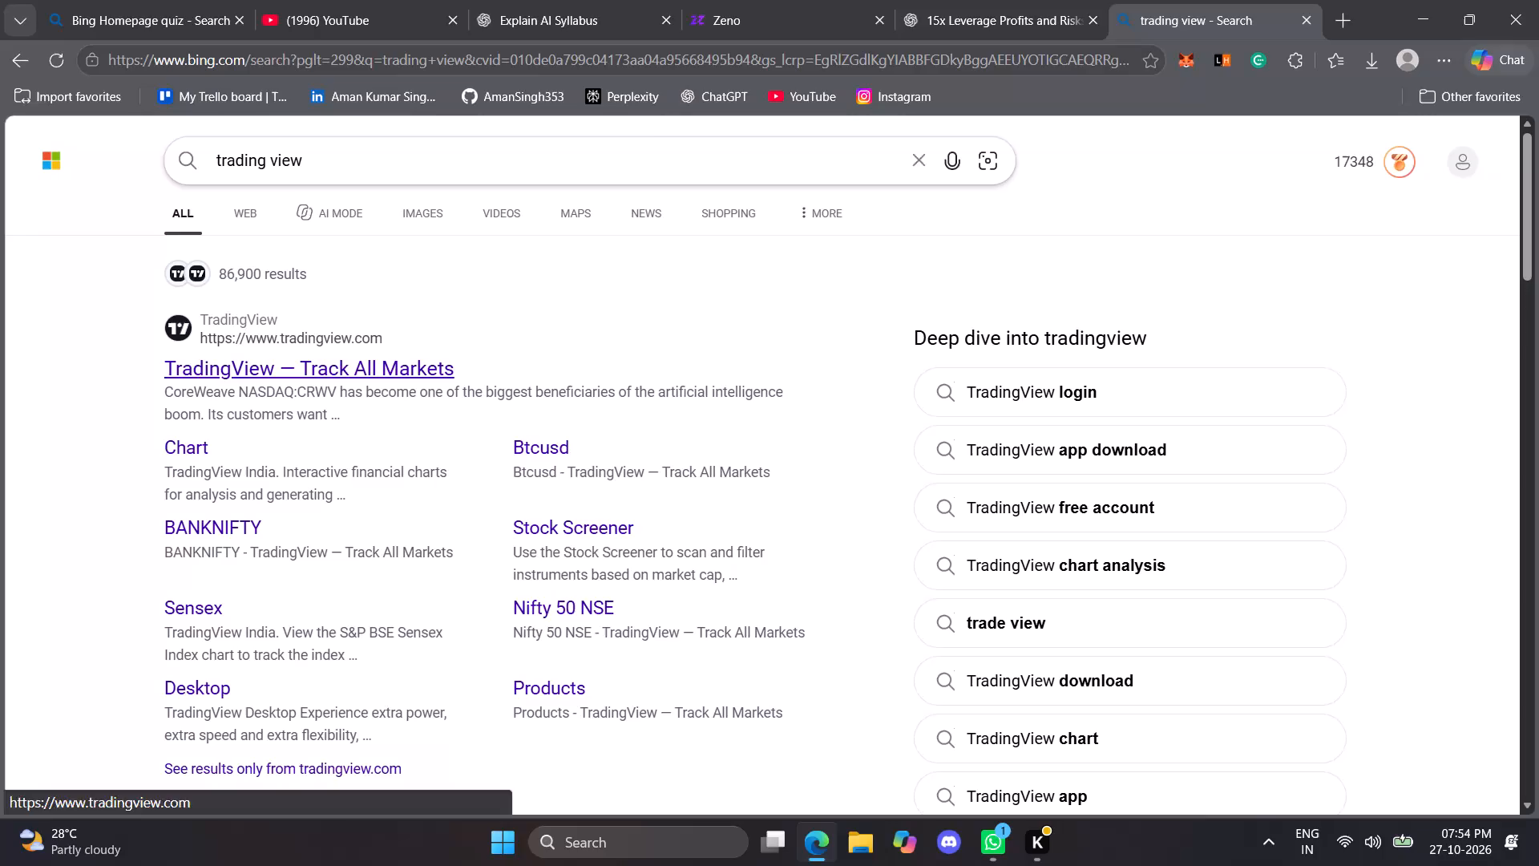
Open the TradingView website from the search results.
left_click(305, 329)
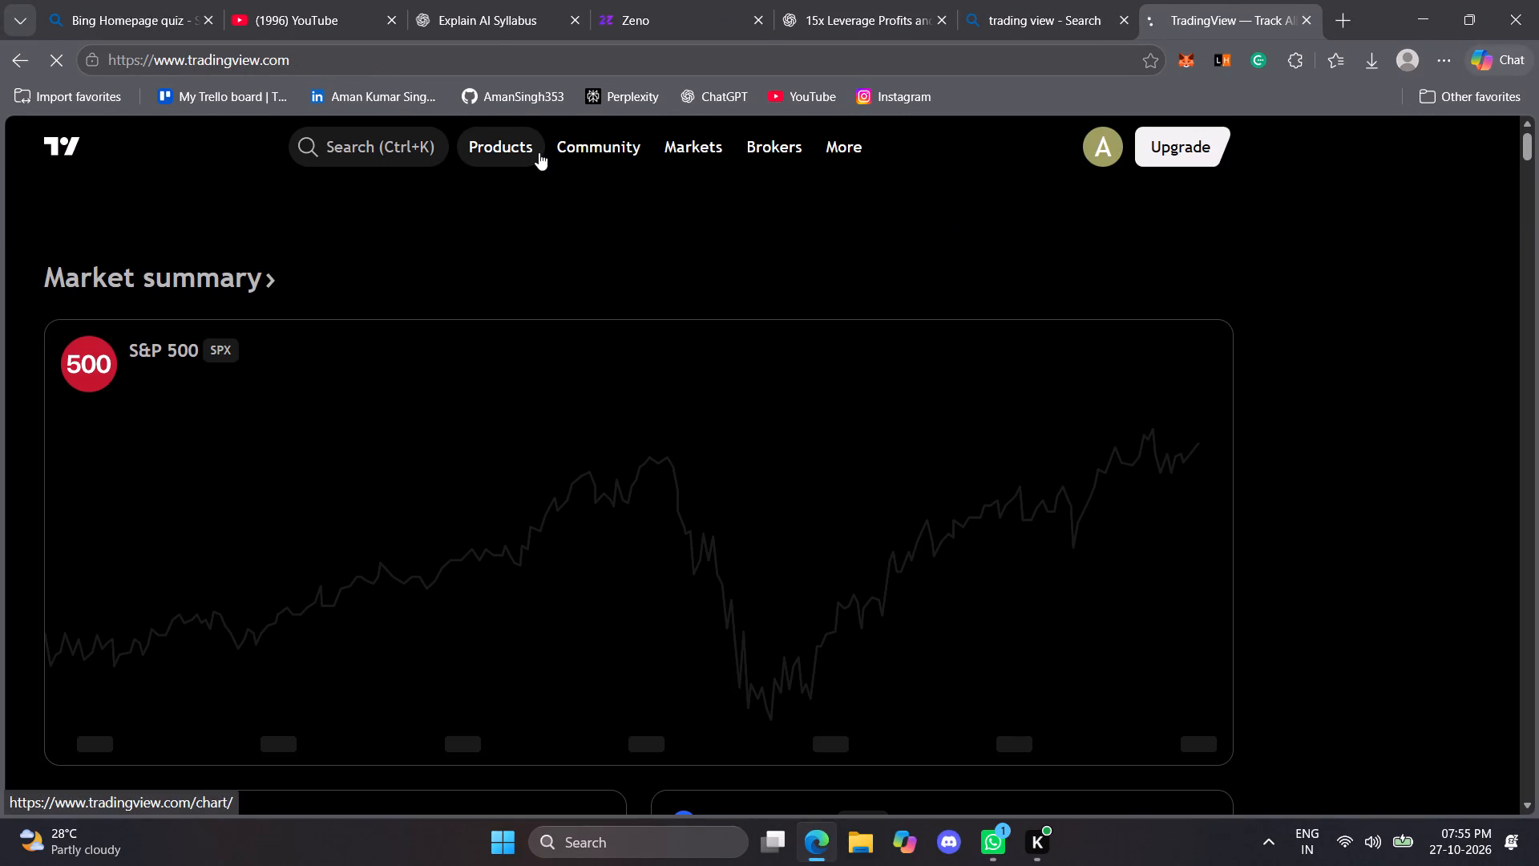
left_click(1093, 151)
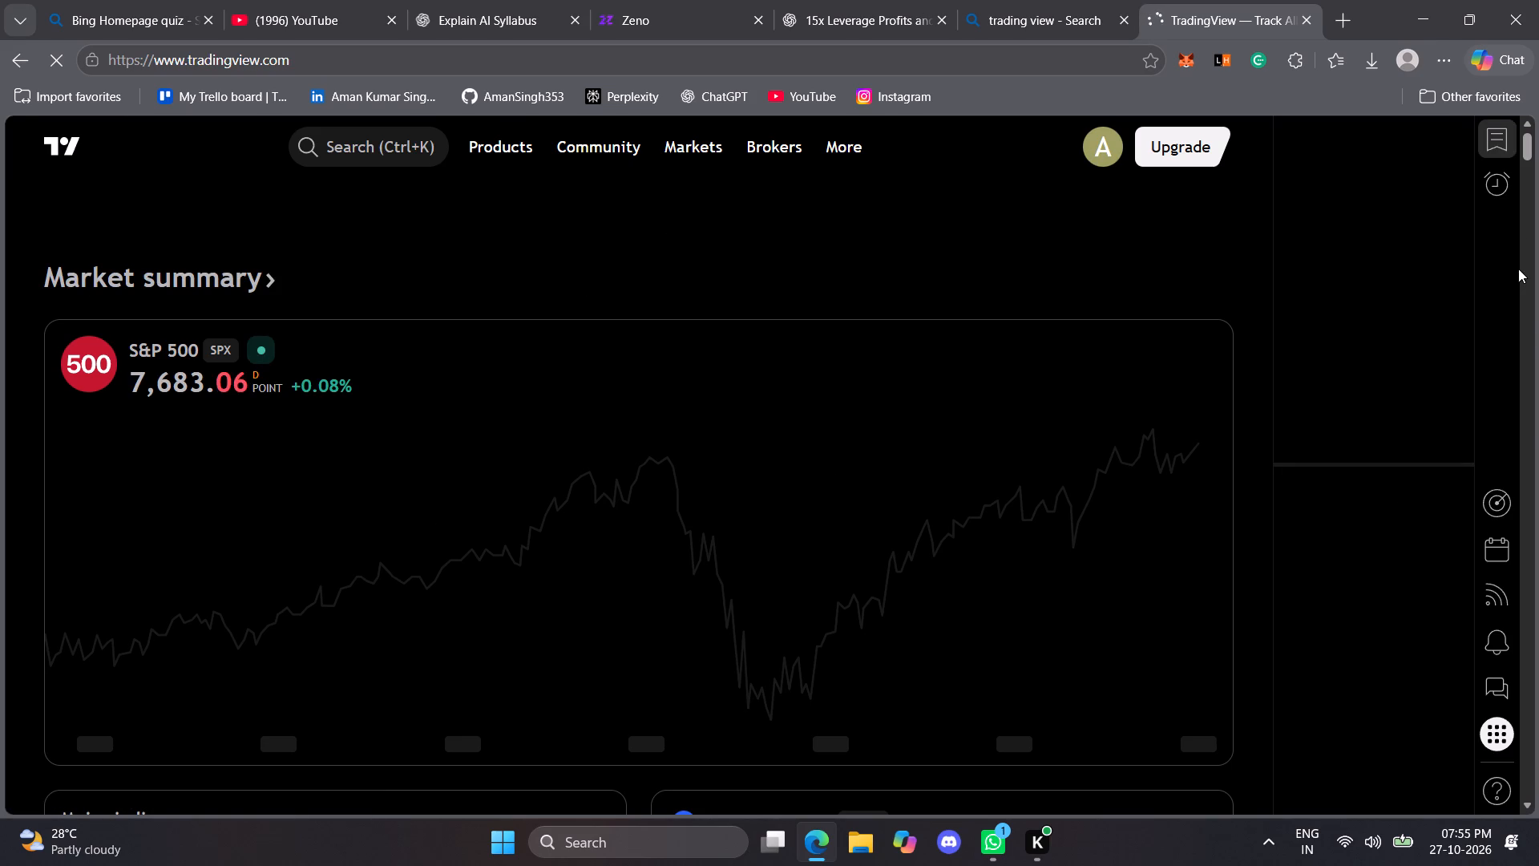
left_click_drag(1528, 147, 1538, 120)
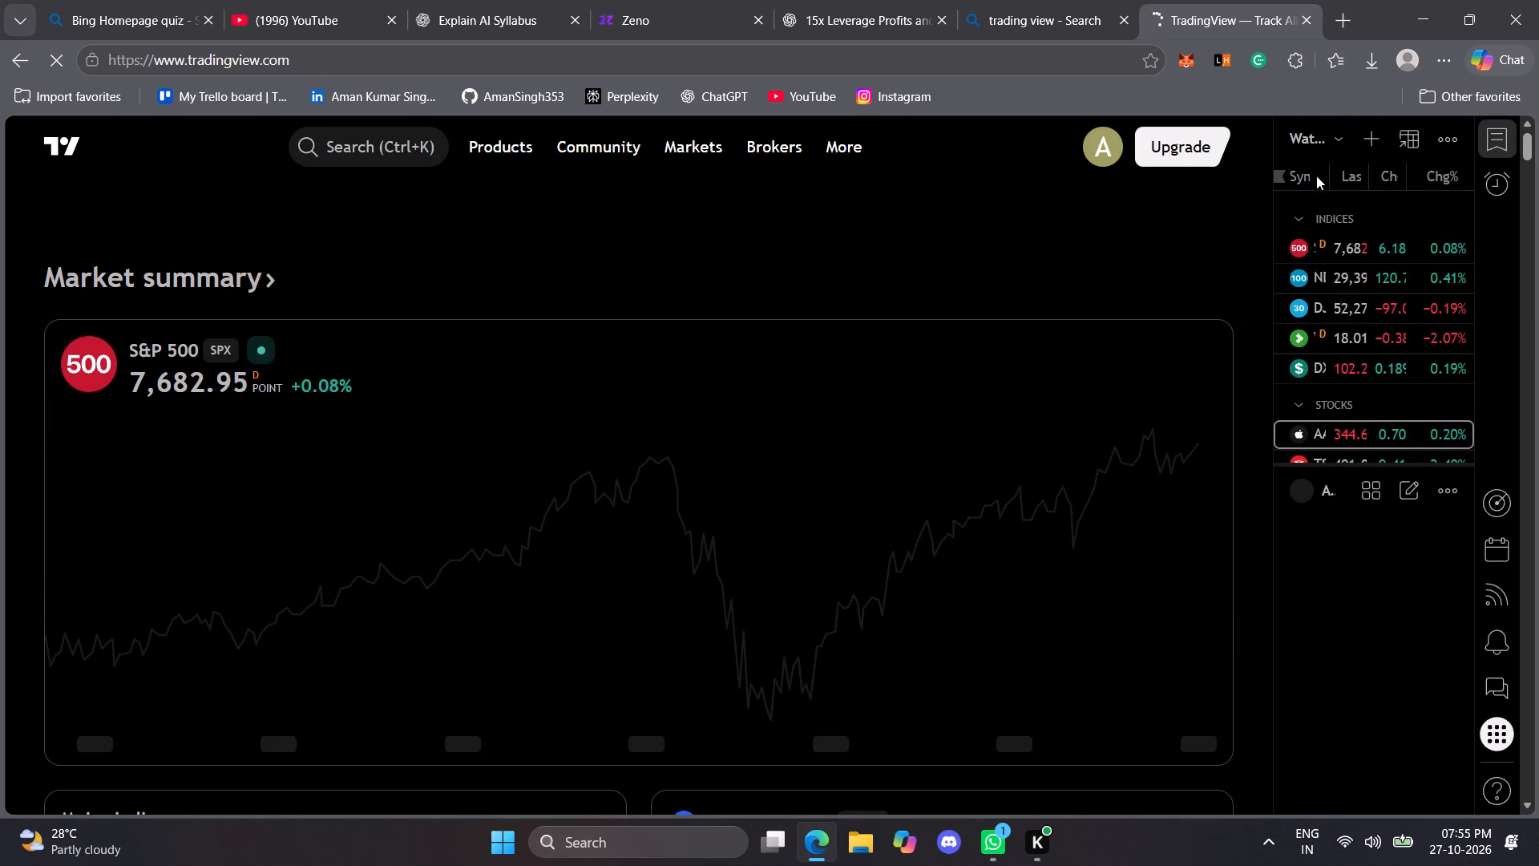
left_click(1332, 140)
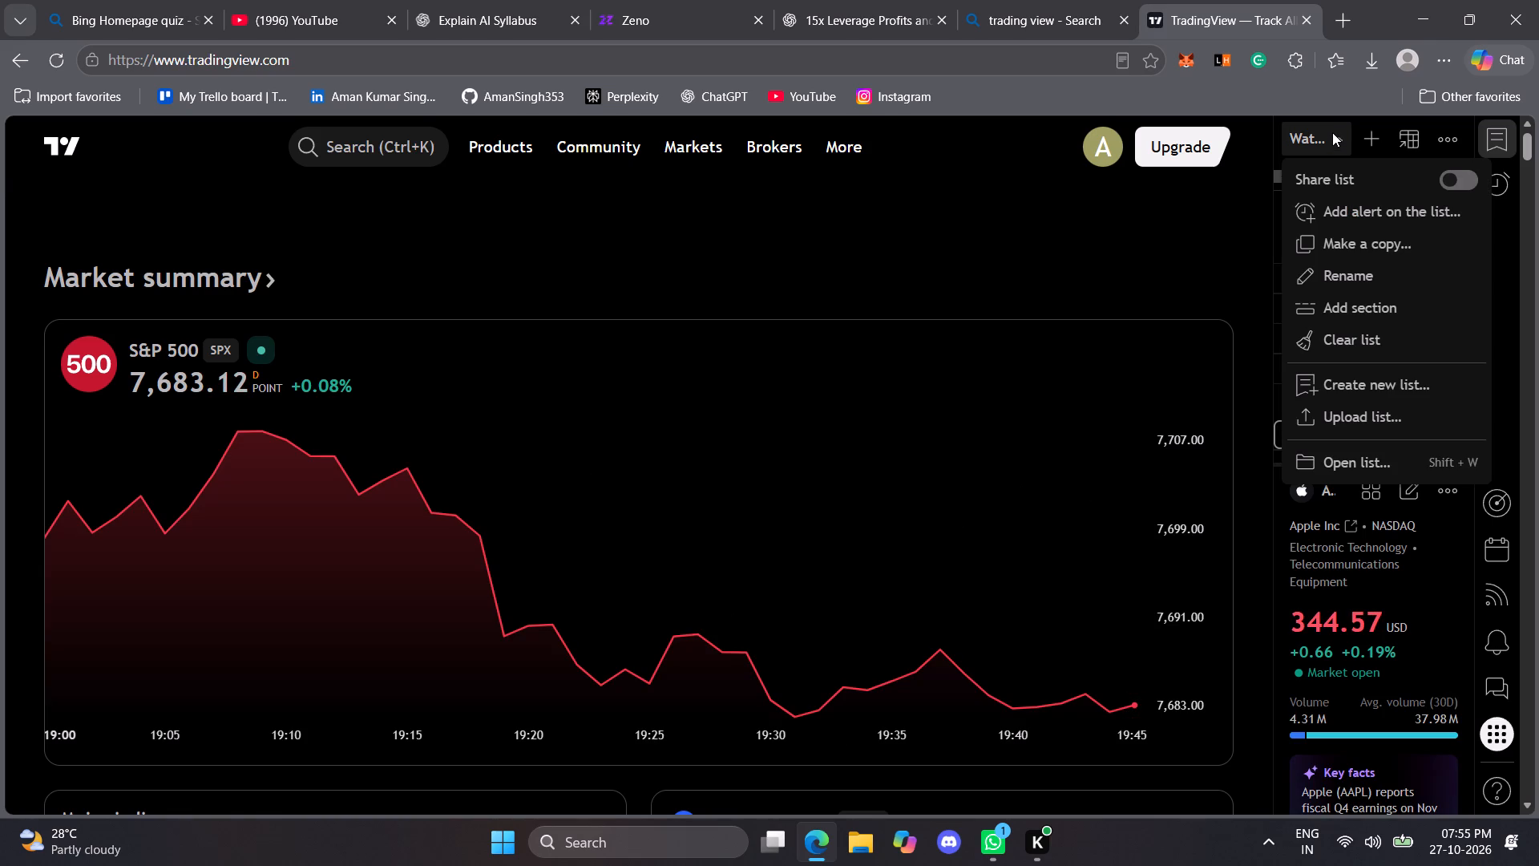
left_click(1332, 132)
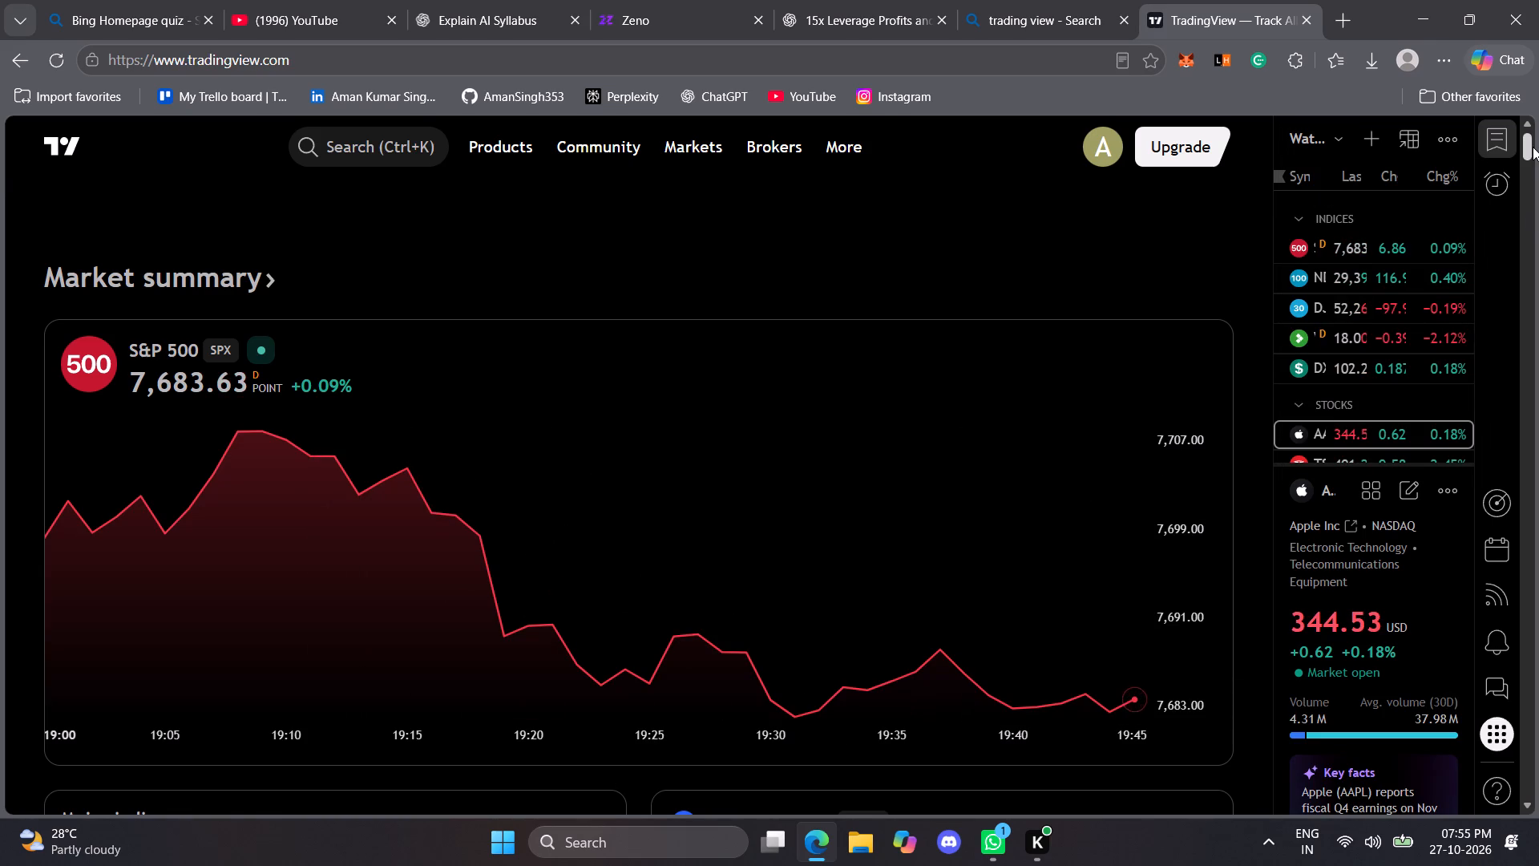
Open the Nasdaq-100 Index from the market summary and bring up its full chart.
left_click_drag(1533, 146, 1533, 163)
left_click(454, 459)
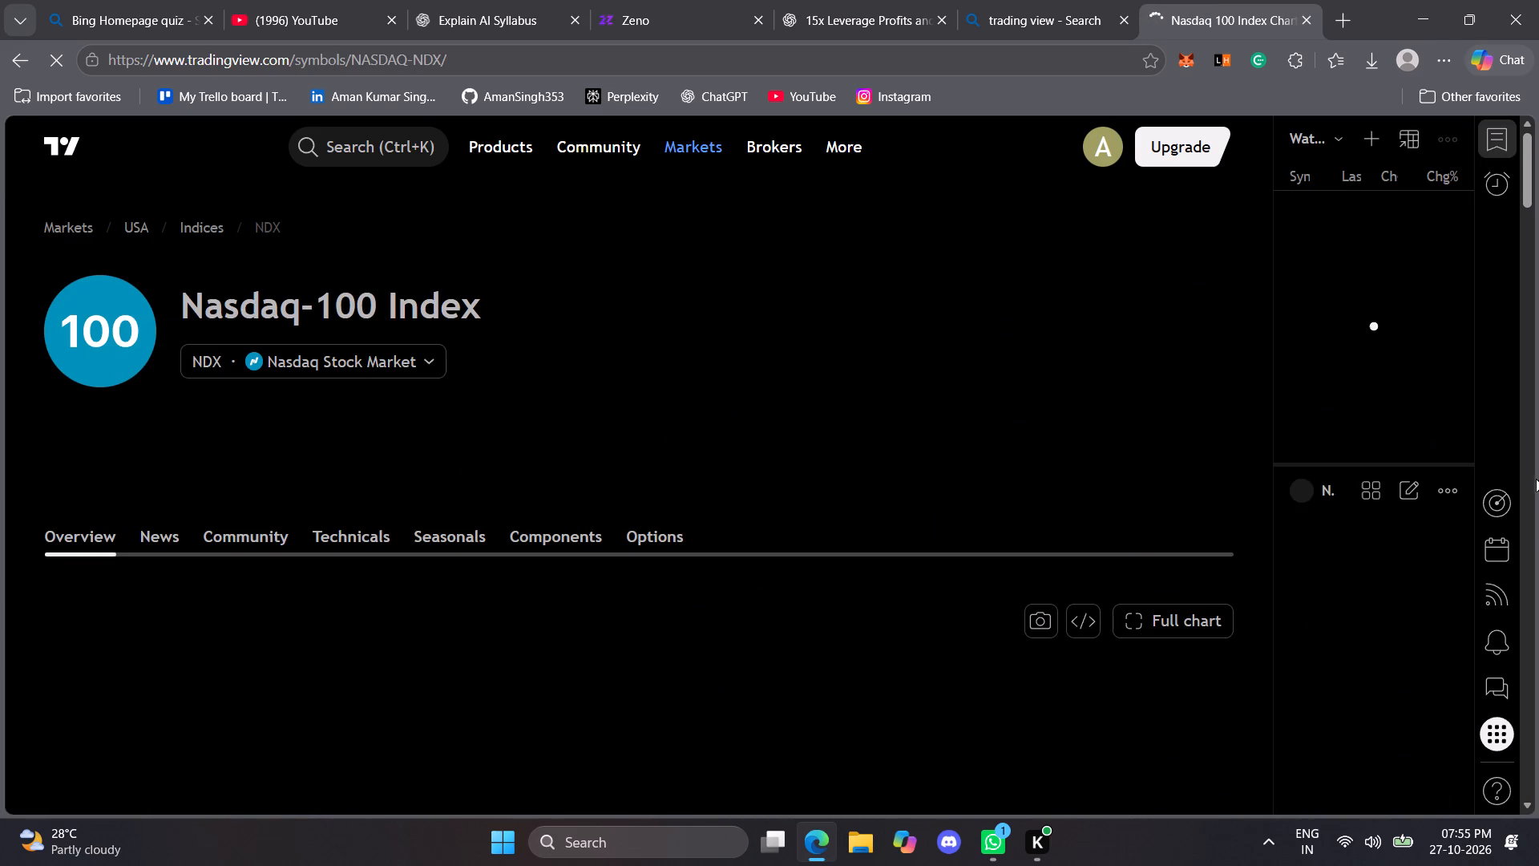
scroll(1076, 584, "down", 1)
left_click(1162, 548)
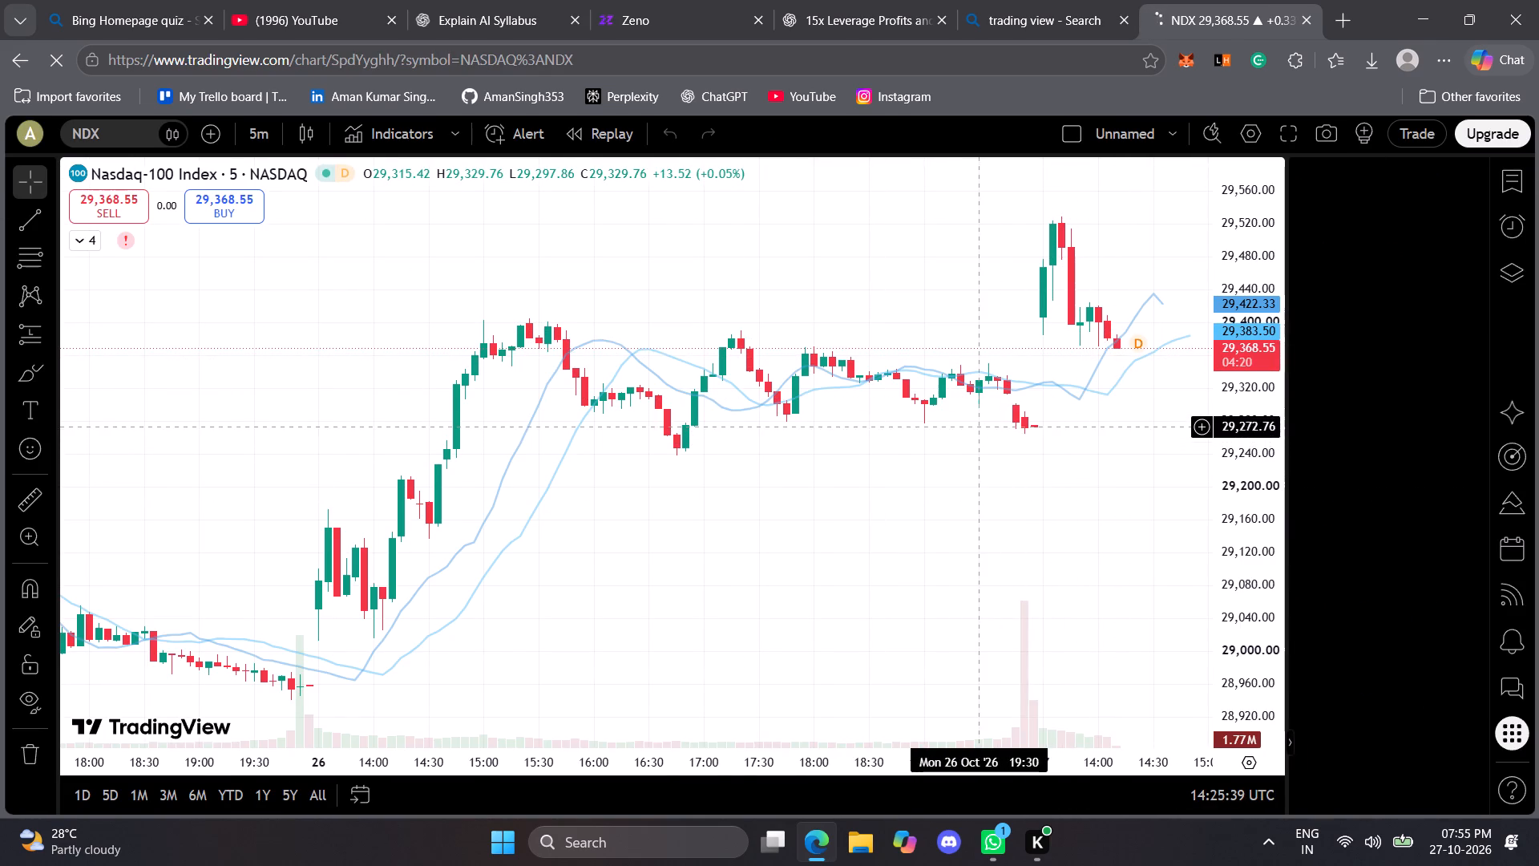
Check the delayed-data note attached to the latest Nasdaq-100 price, and close it.
left_click(1141, 345)
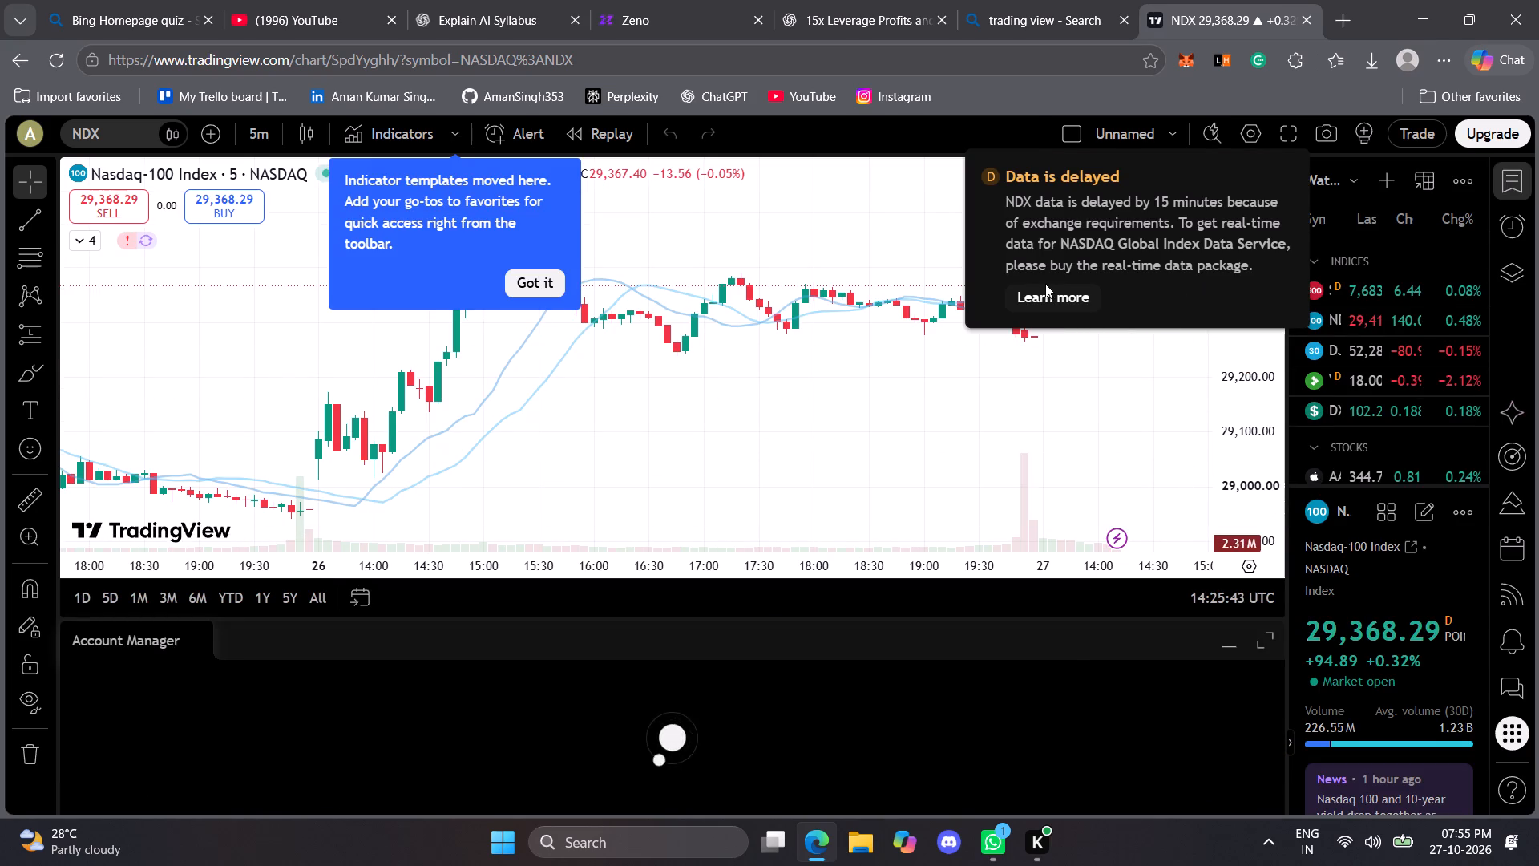
left_click(939, 394)
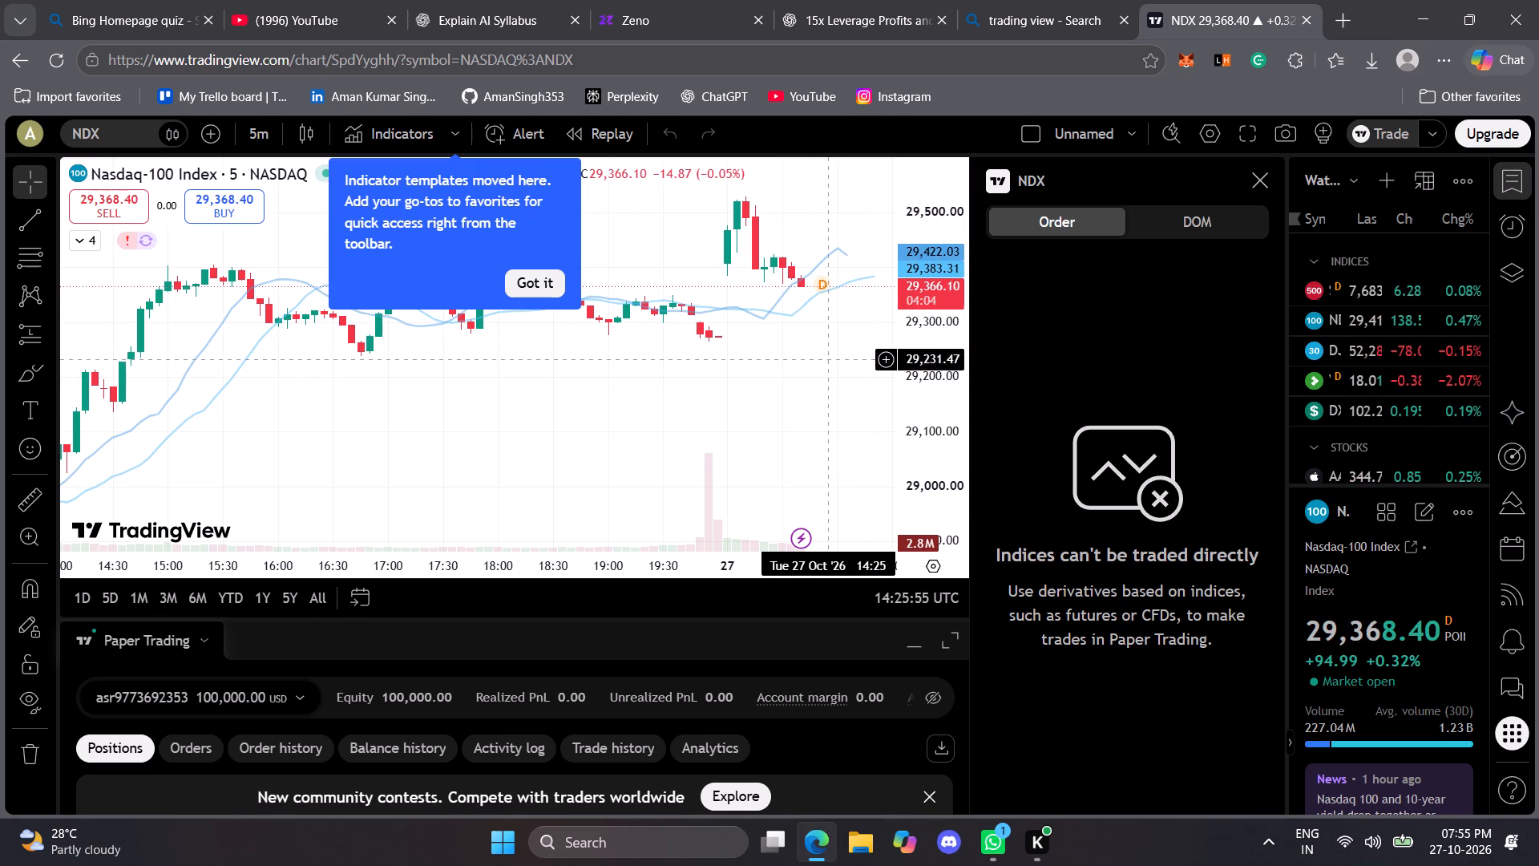
Draw a horizontal line on the Nasdaq-100 chart at 29,236.96.
left_click(886, 356)
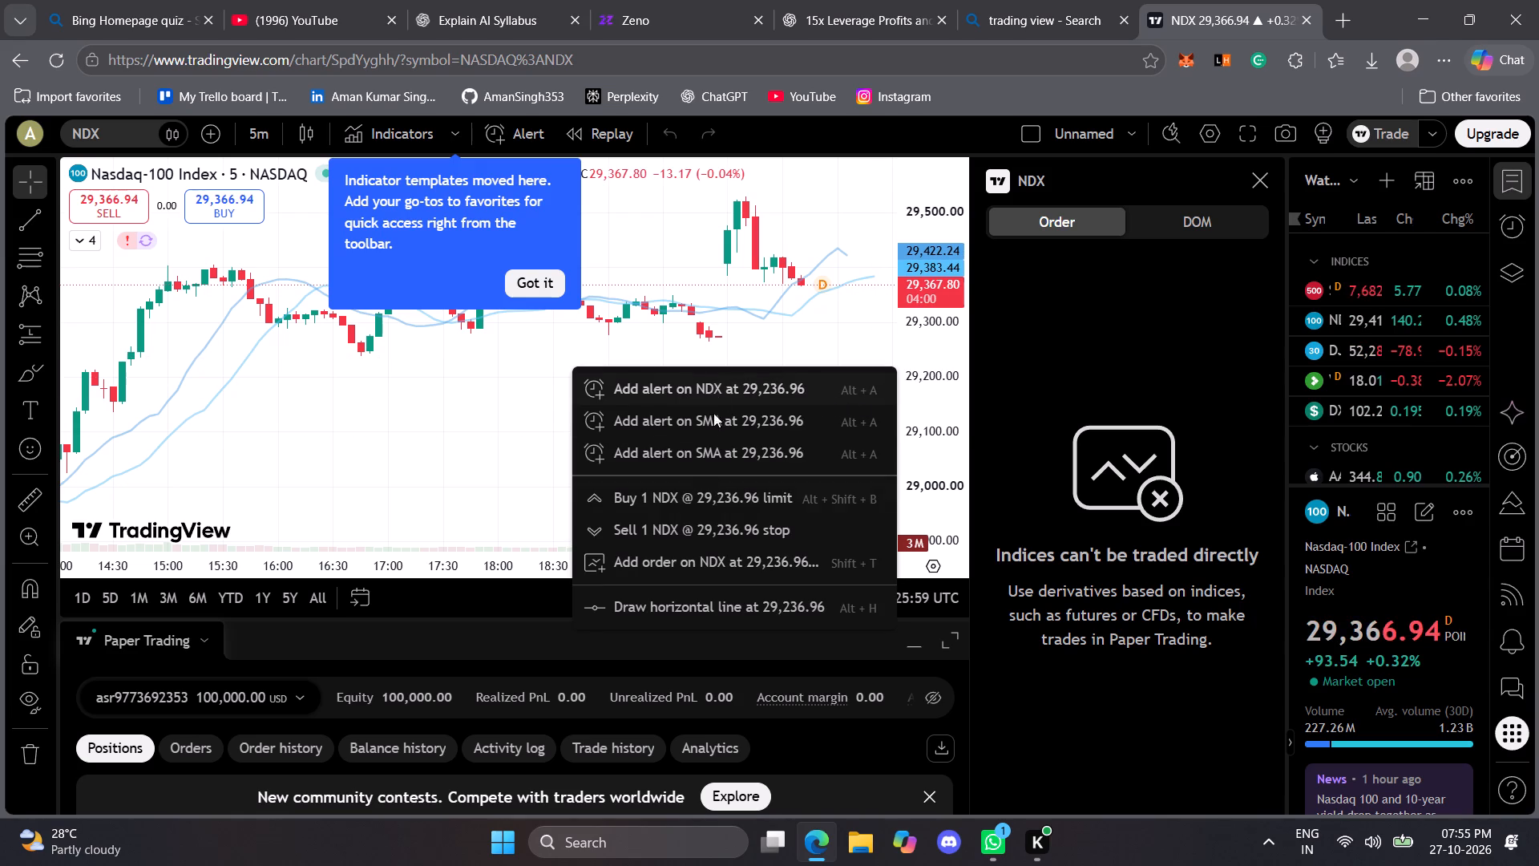
left_click(713, 609)
Set the Nasdaq-100 chart interval to 15 minutes.
left_click_drag(447, 420, 820, 428)
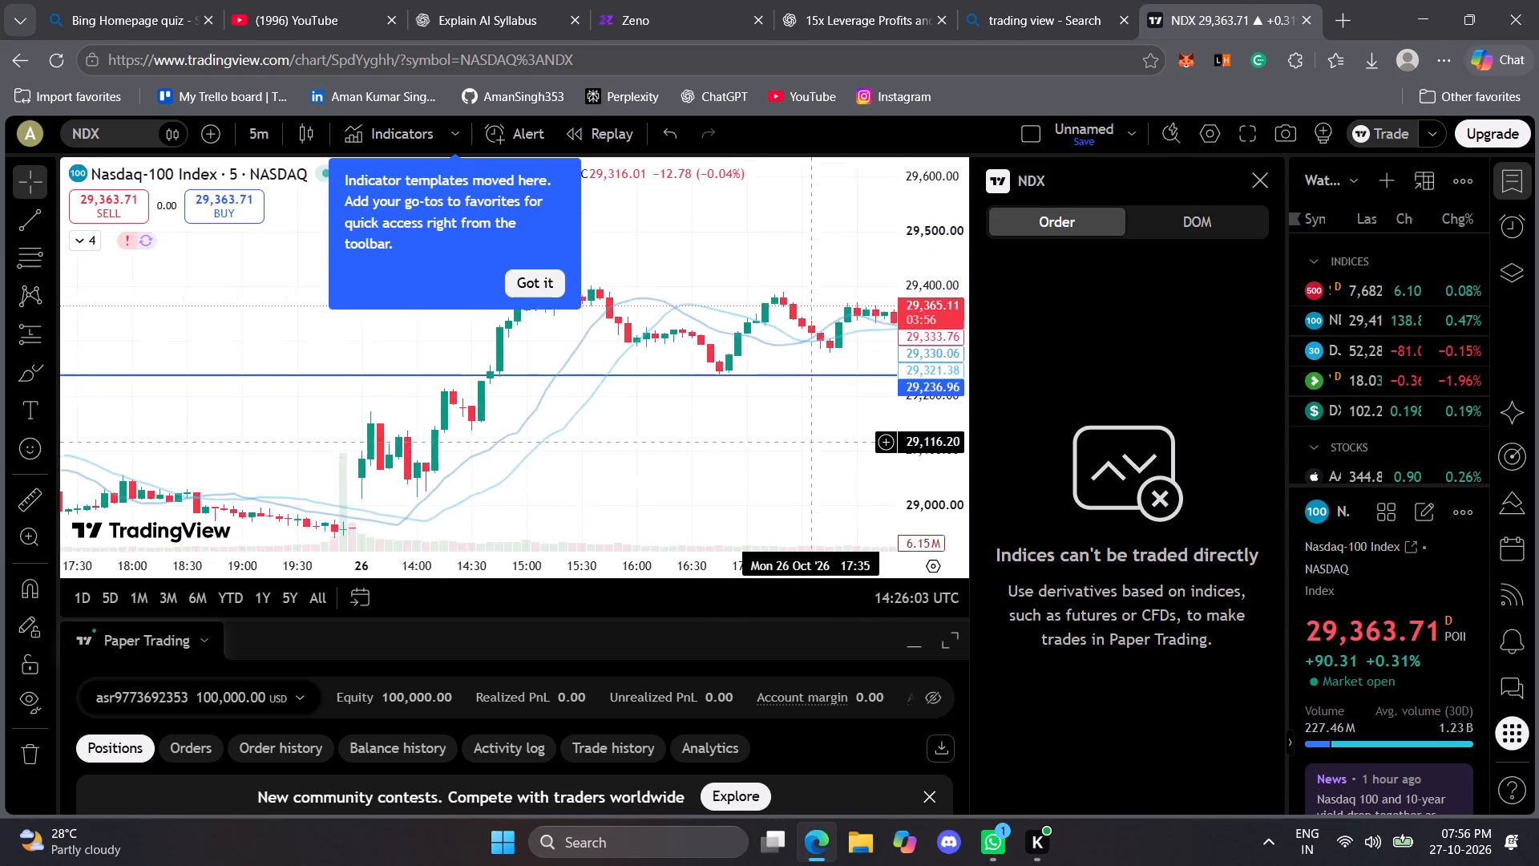
left_click_drag(820, 428, 301, 641)
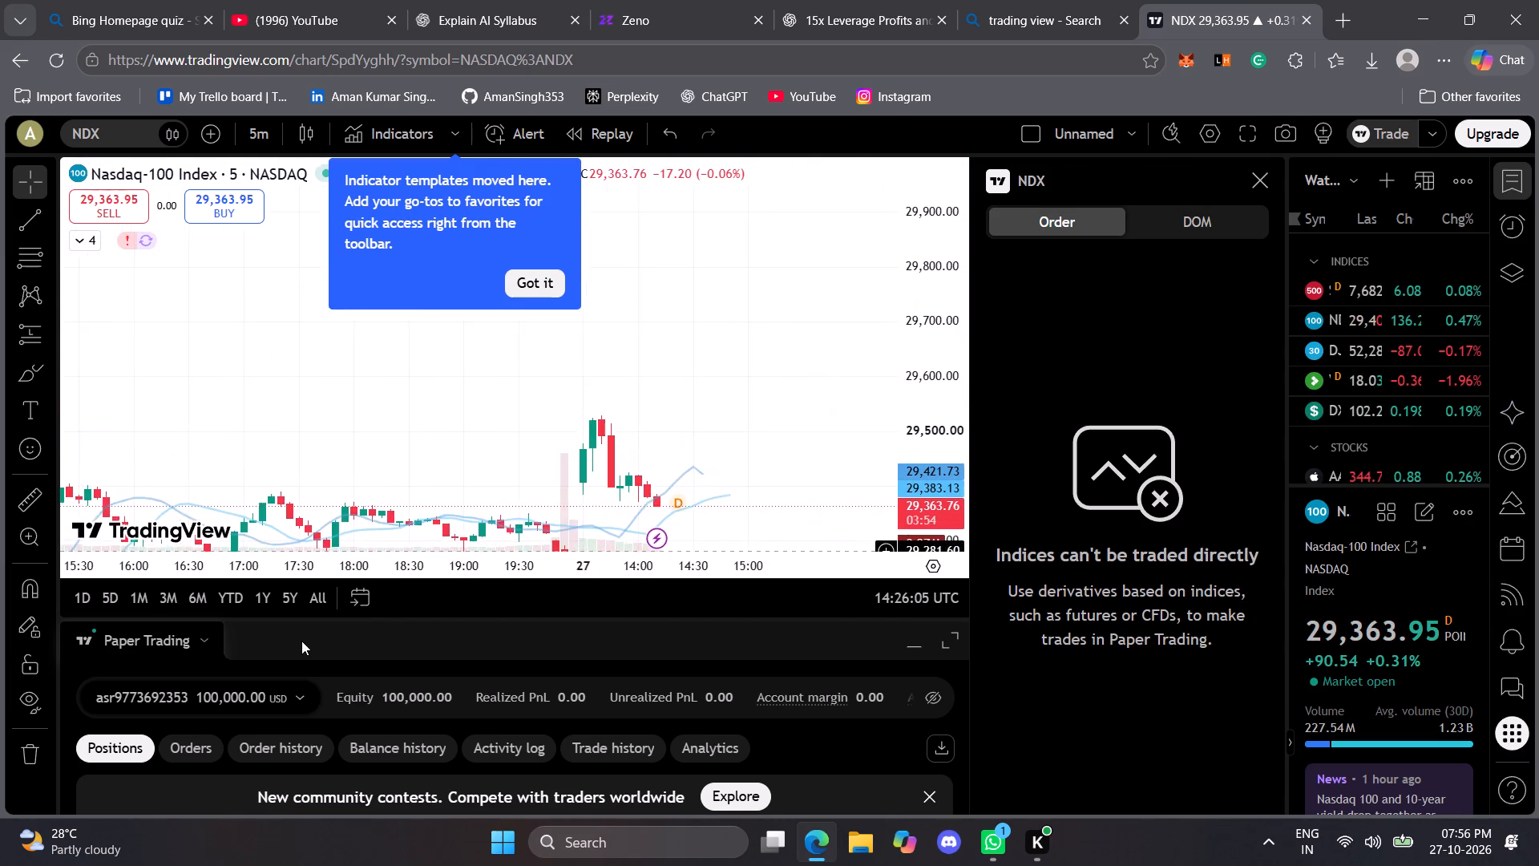
left_click_drag(301, 641, 1251, 411)
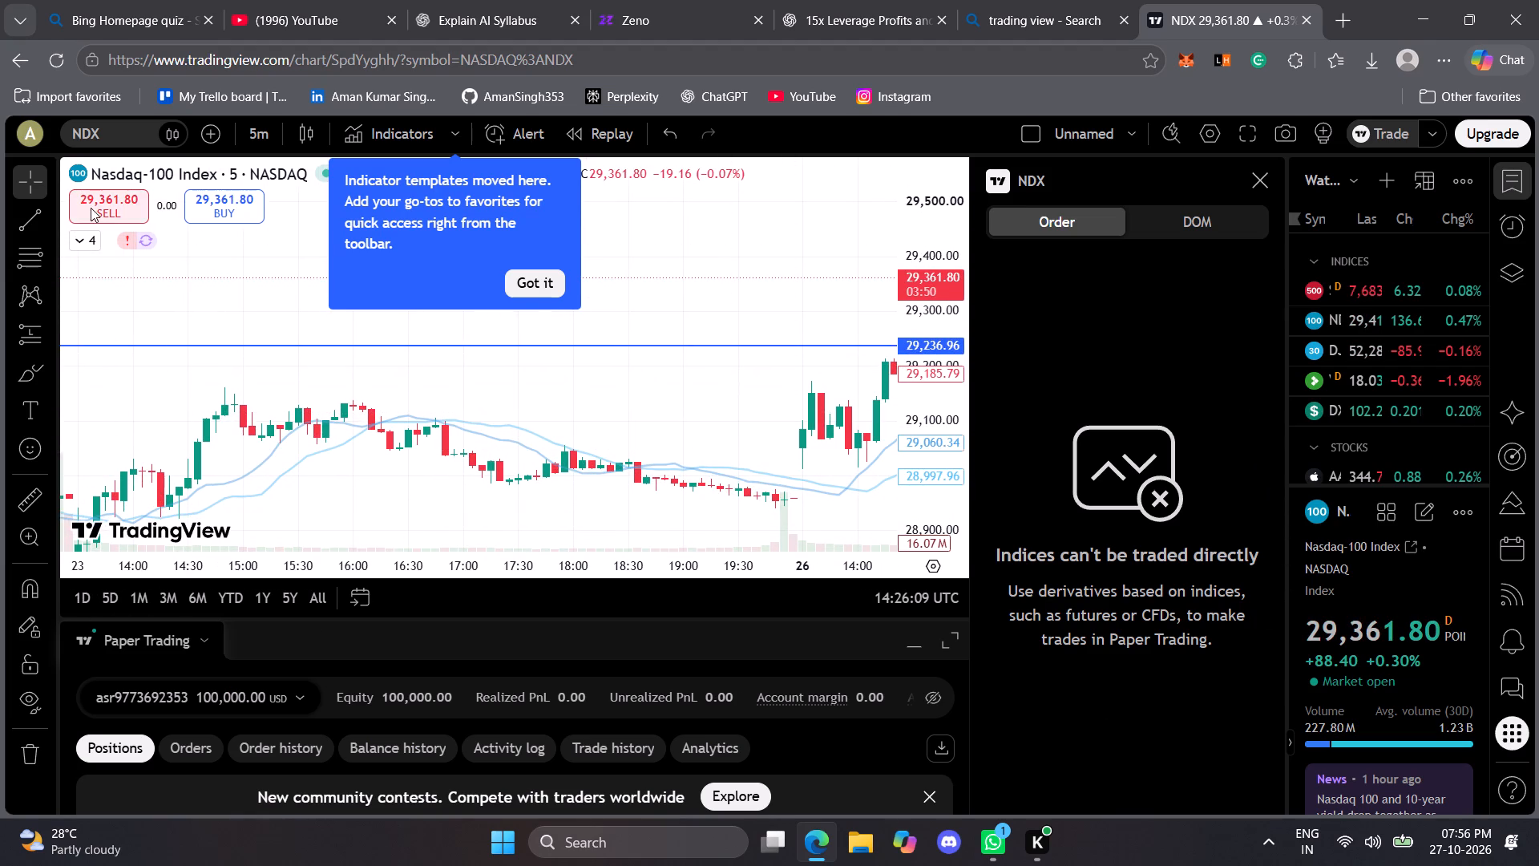
left_click(258, 136)
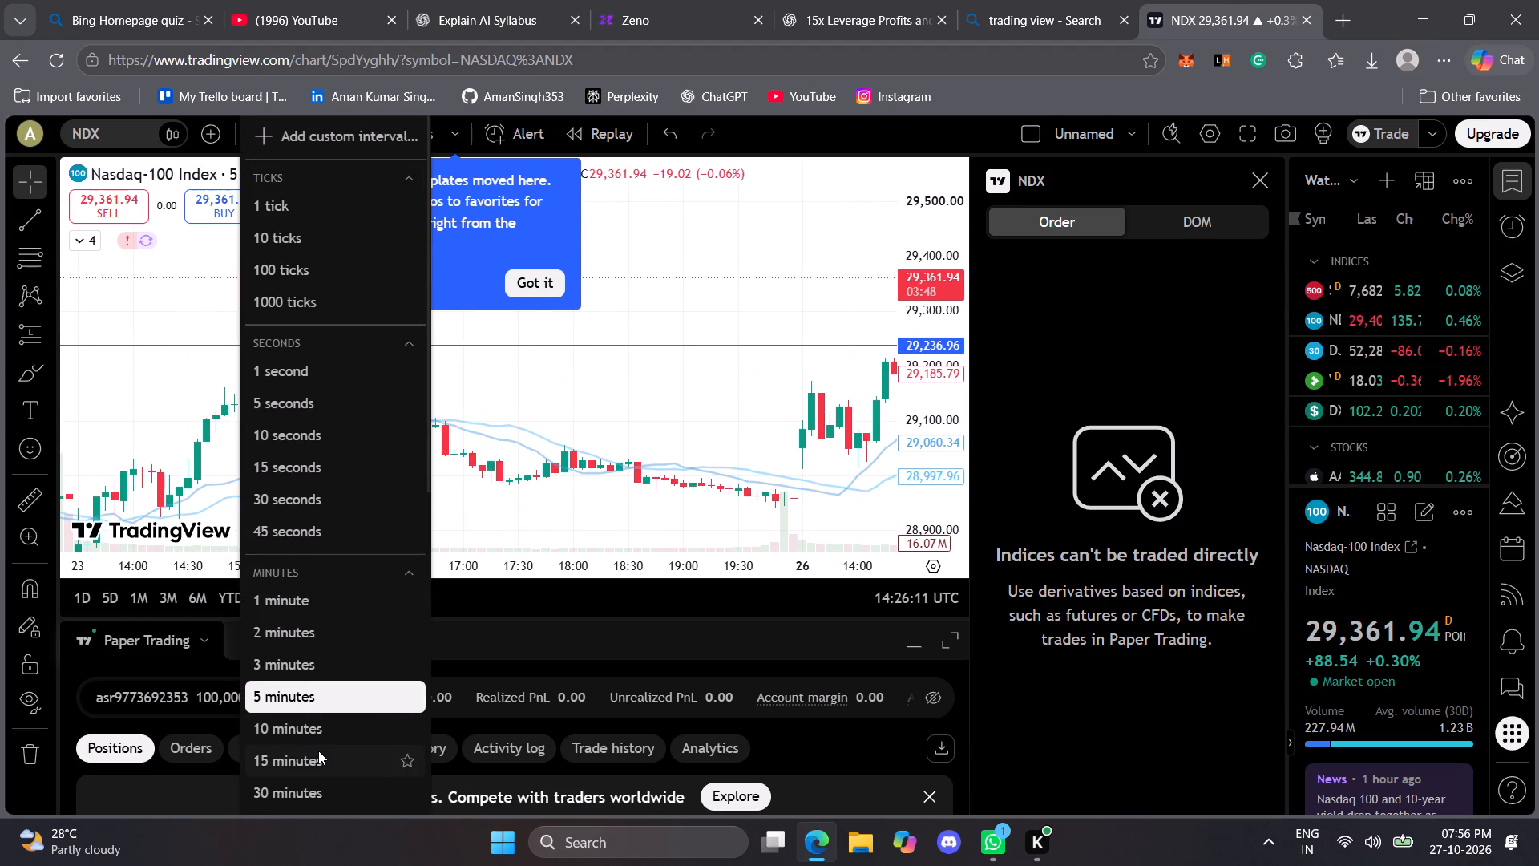
left_click(316, 754)
Draw a horizontal line at 28,832.61, just above the 22 October low on the Nasdaq-100 chart.
left_click_drag(778, 385, 513, 557)
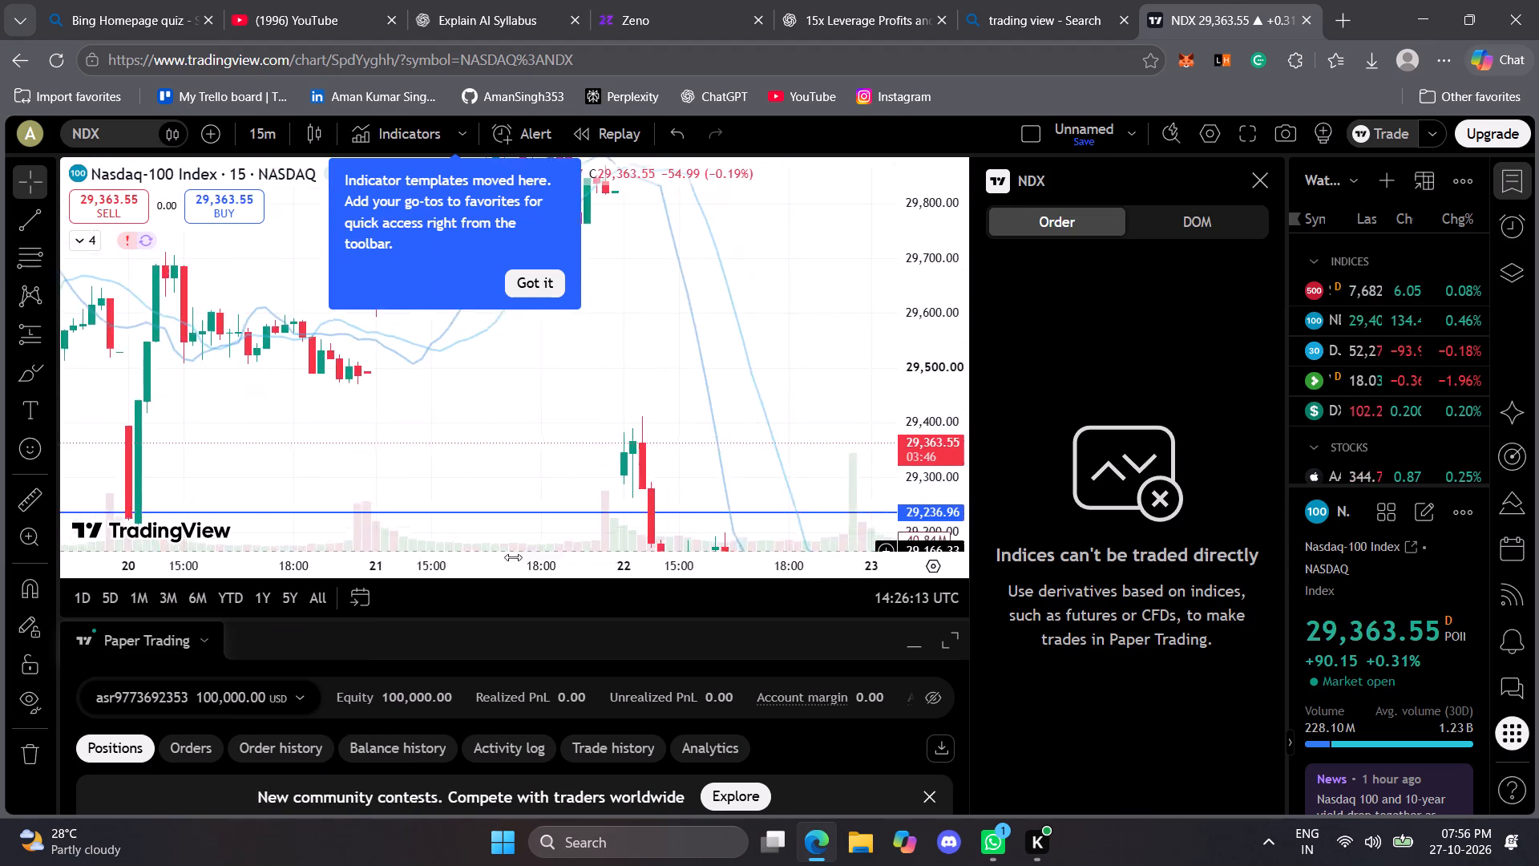
left_click_drag(513, 557, 0, 396)
left_click_drag(807, 260, 806, 157)
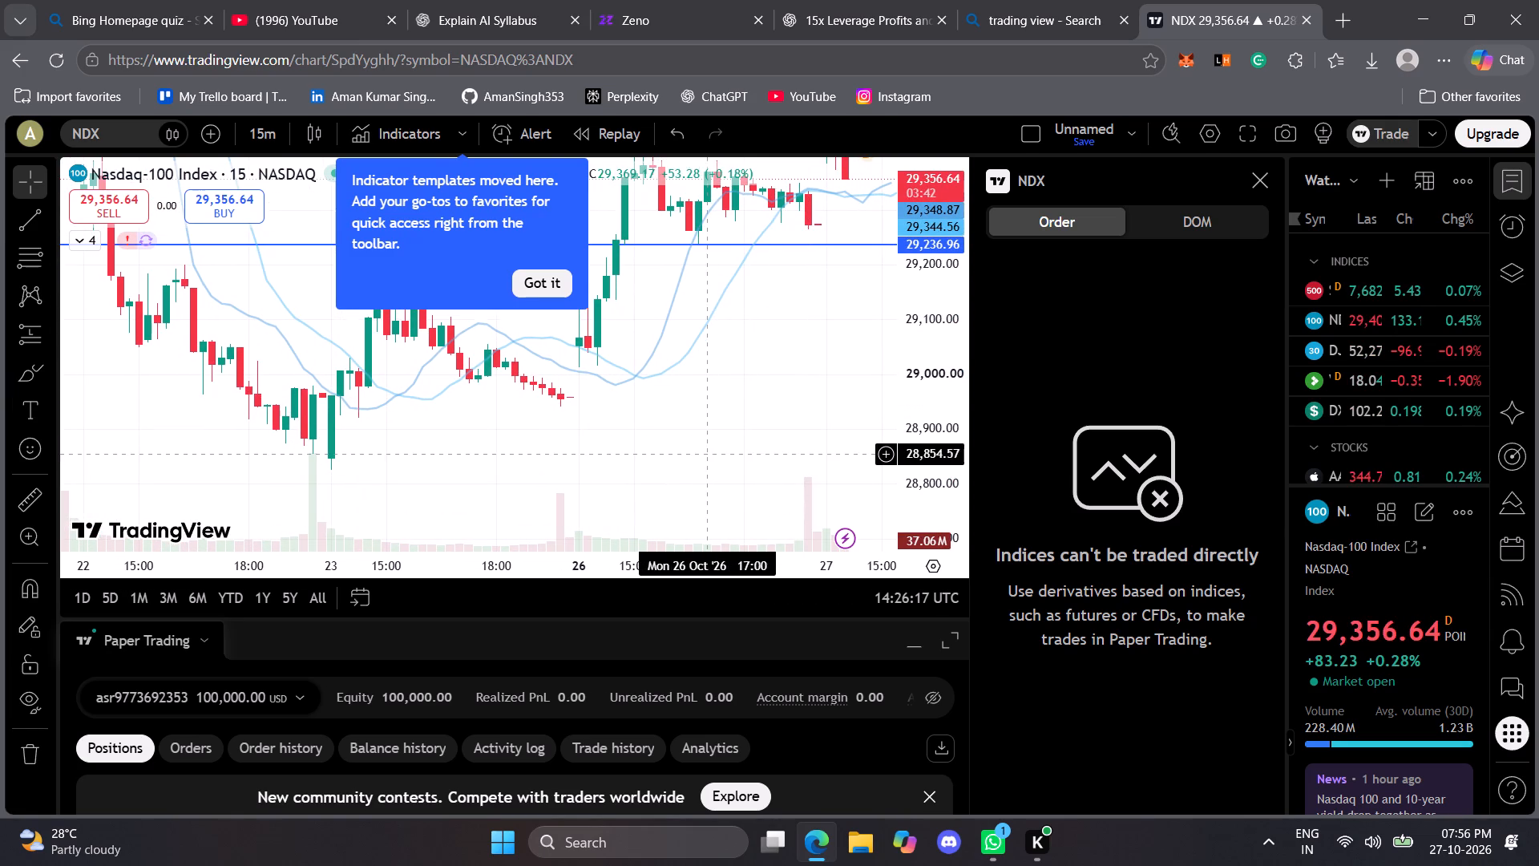
left_click(883, 466)
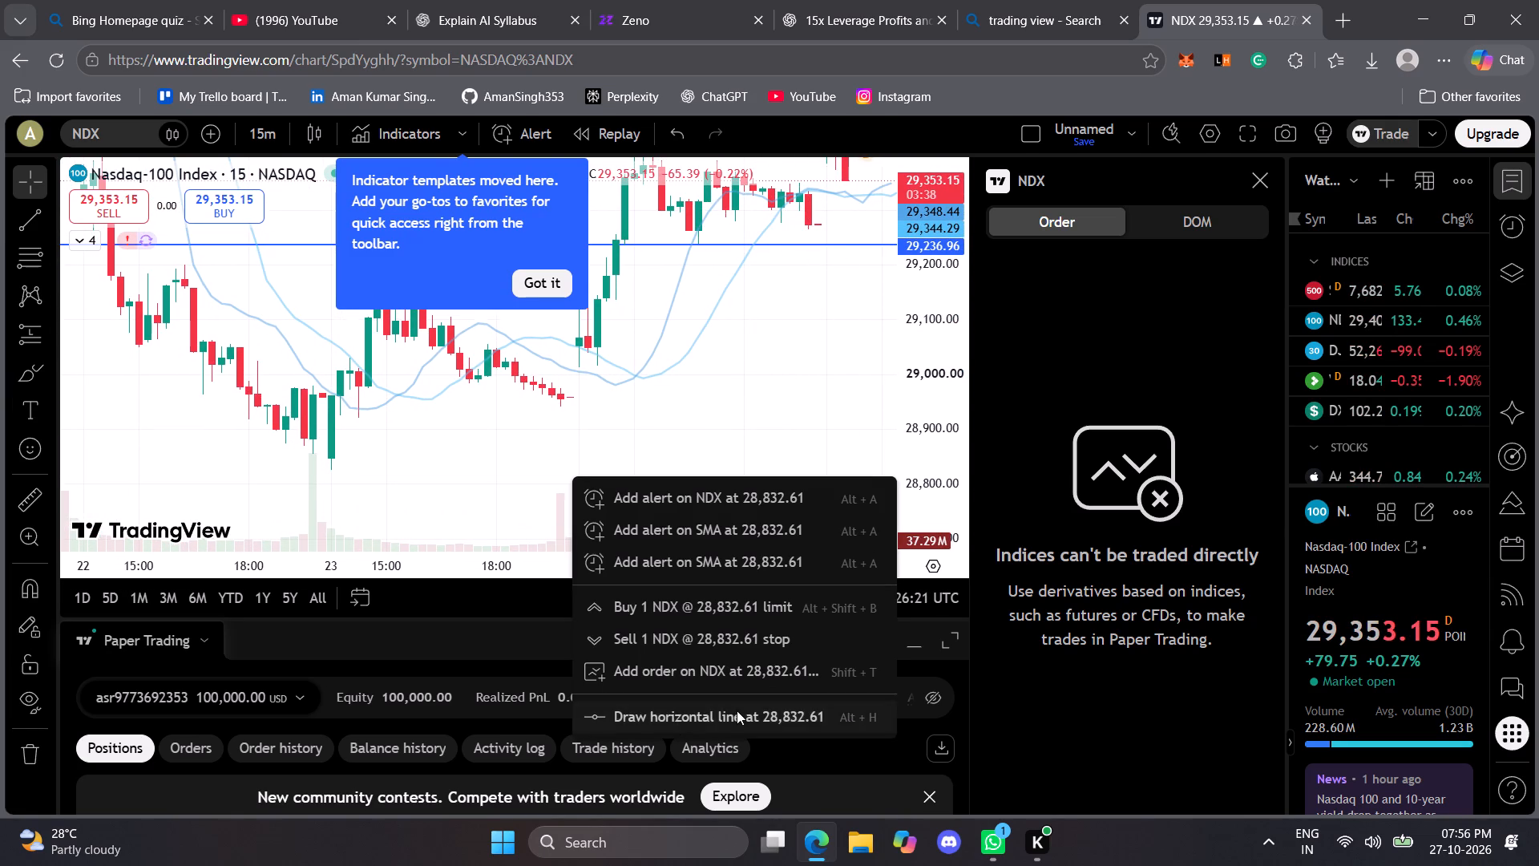
left_click(737, 710)
Draw a horizontal line at 29,926.72, at the 21 October high on the Nasdaq-100 chart.
left_click_drag(610, 411, 644, 545)
left_click_drag(727, 343, 580, 51)
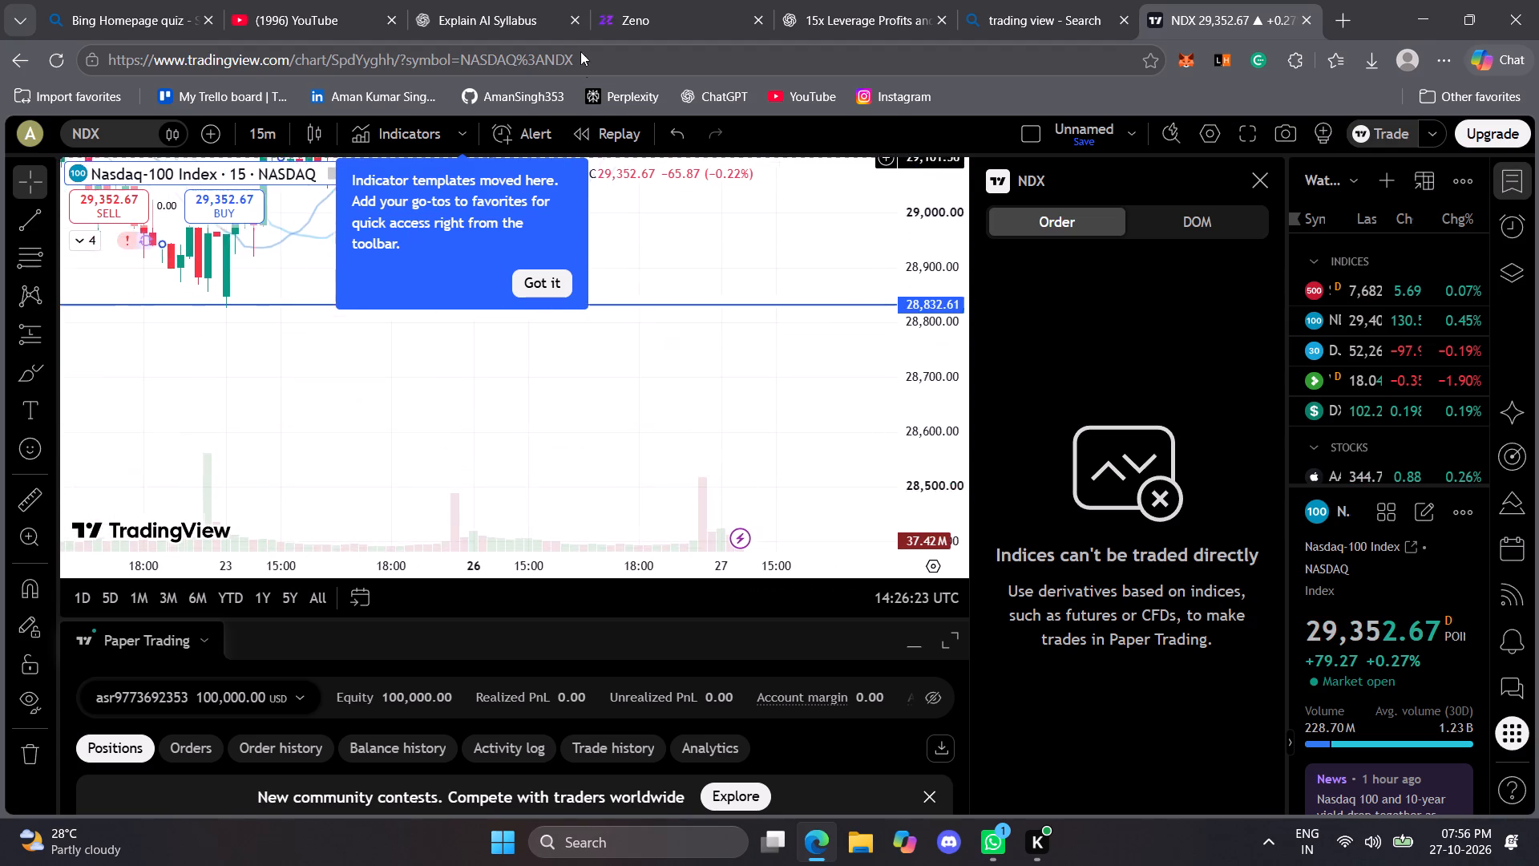
left_click_drag(580, 51, 969, 595)
left_click_drag(632, 395, 636, 421)
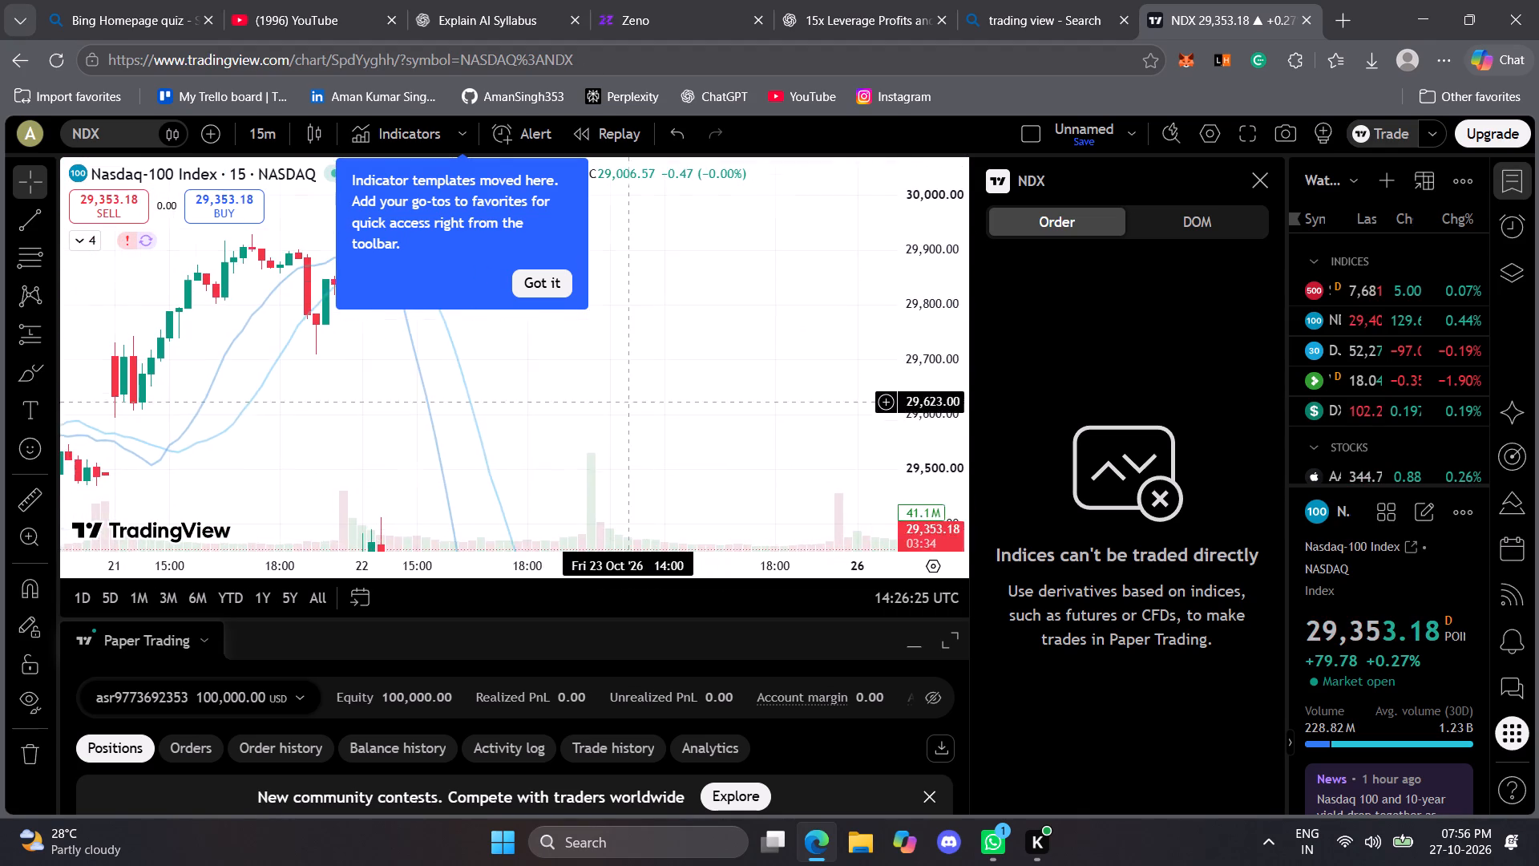
left_click_drag(636, 421, 770, 587)
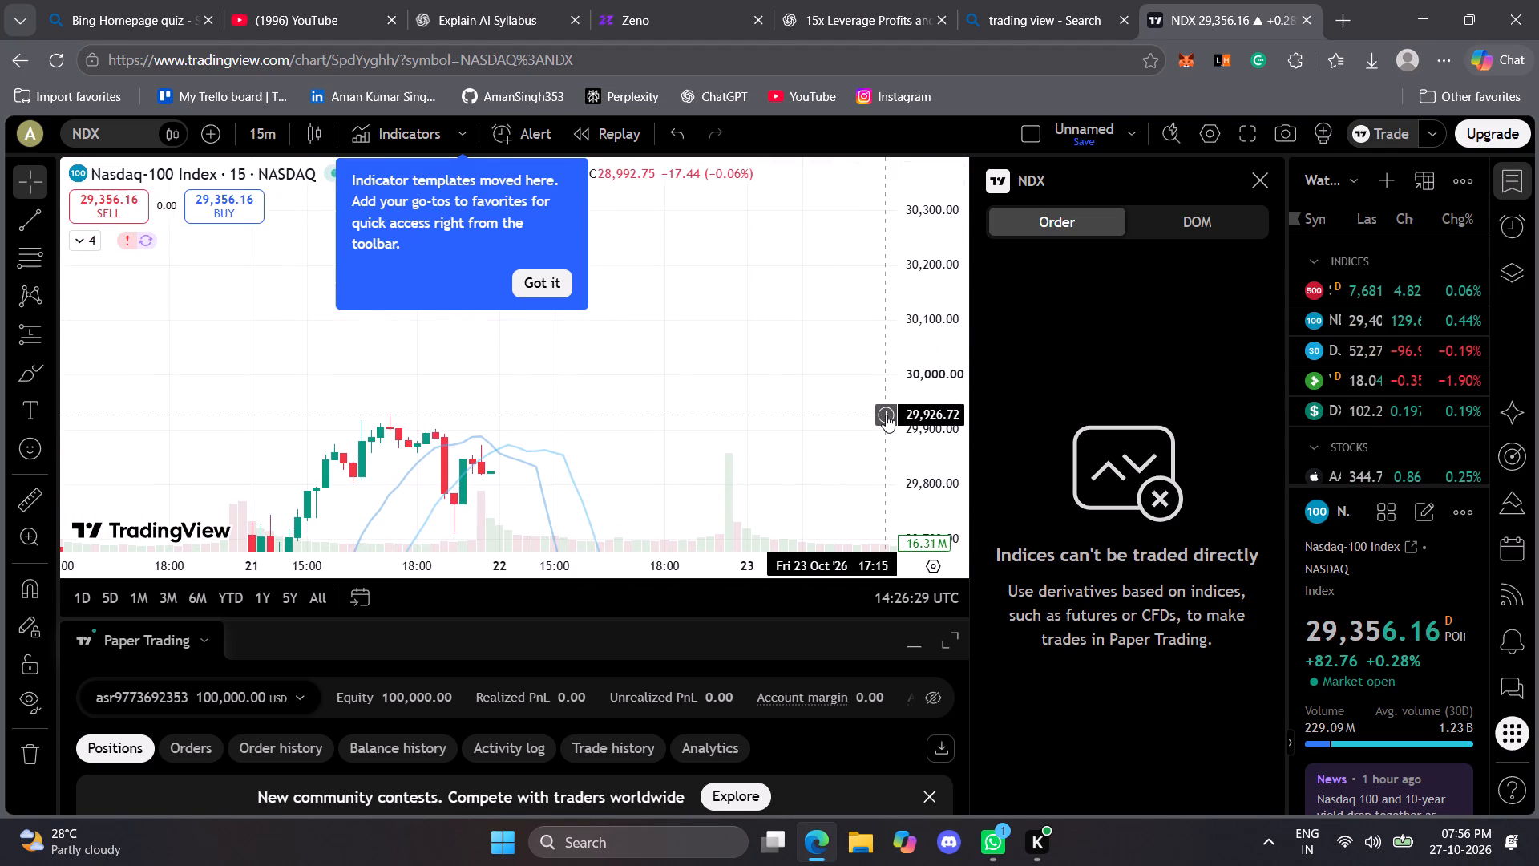
left_click(886, 415)
left_click(695, 662)
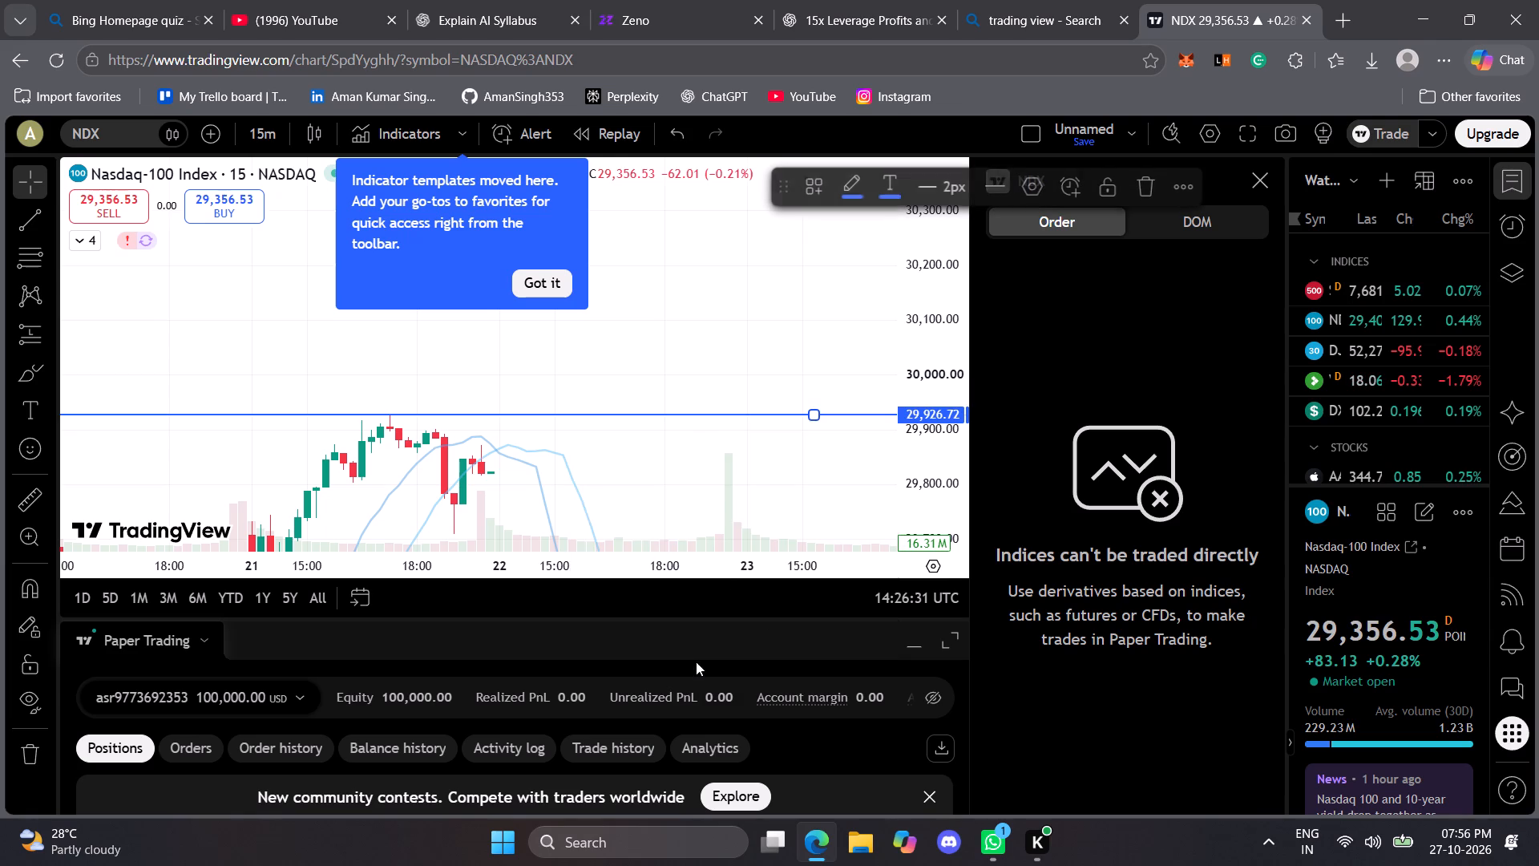
Dismiss the notice about moved indicator templates that covers the chart.
left_click_drag(578, 496, 807, 283)
left_click_drag(608, 455, 812, 196)
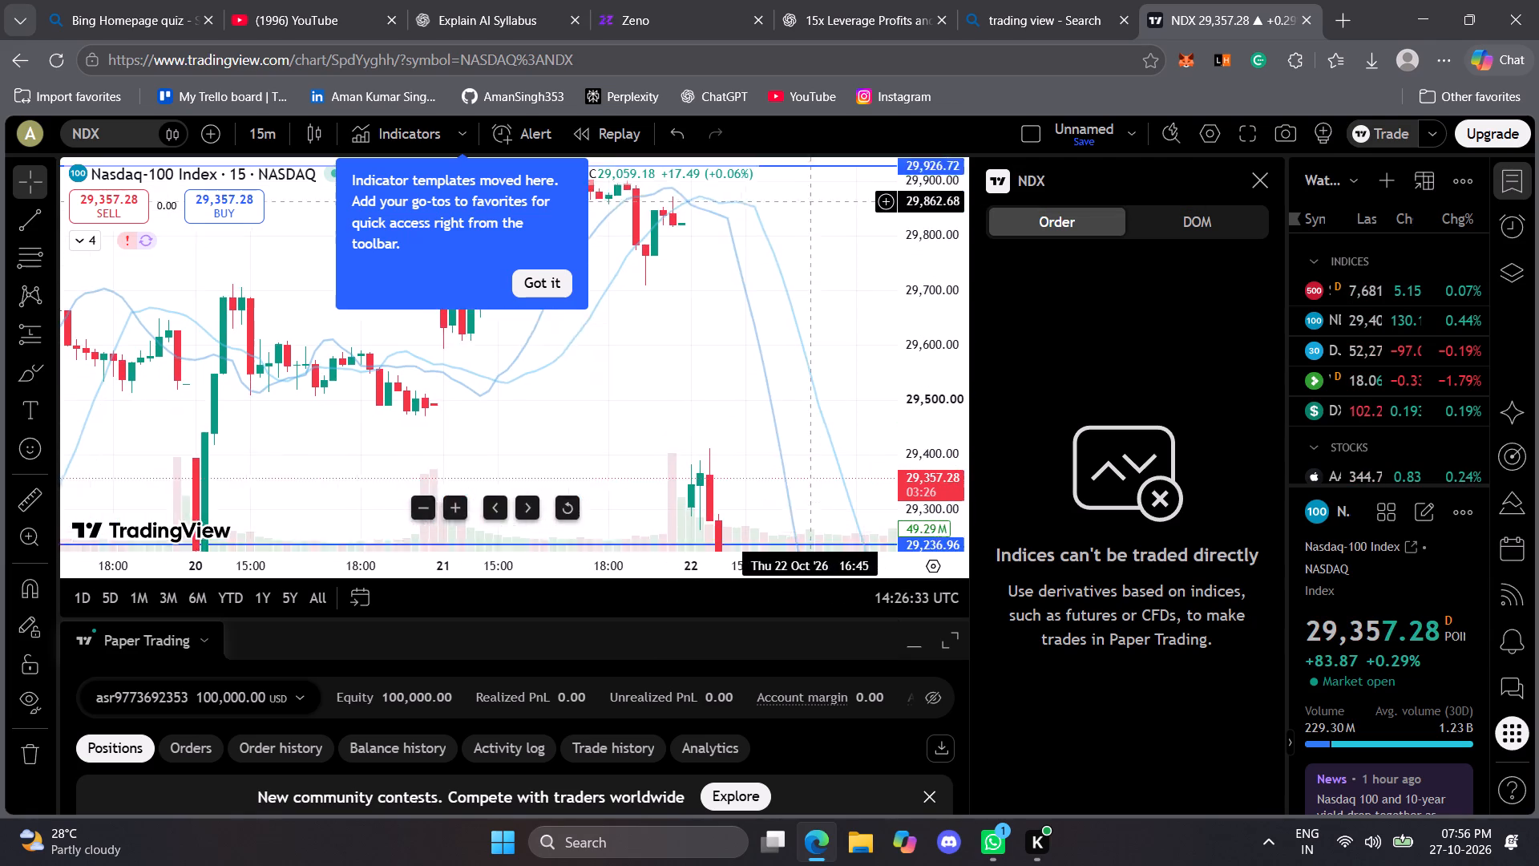
left_click_drag(812, 196, 818, 171)
left_click(515, 290)
Examine the earlier 15-minute Nasdaq-100 price action, back to about 13 October, in relation to the drawn horizontal lines.
left_click_drag(635, 285, 898, 233)
left_click_drag(585, 334, 673, 475)
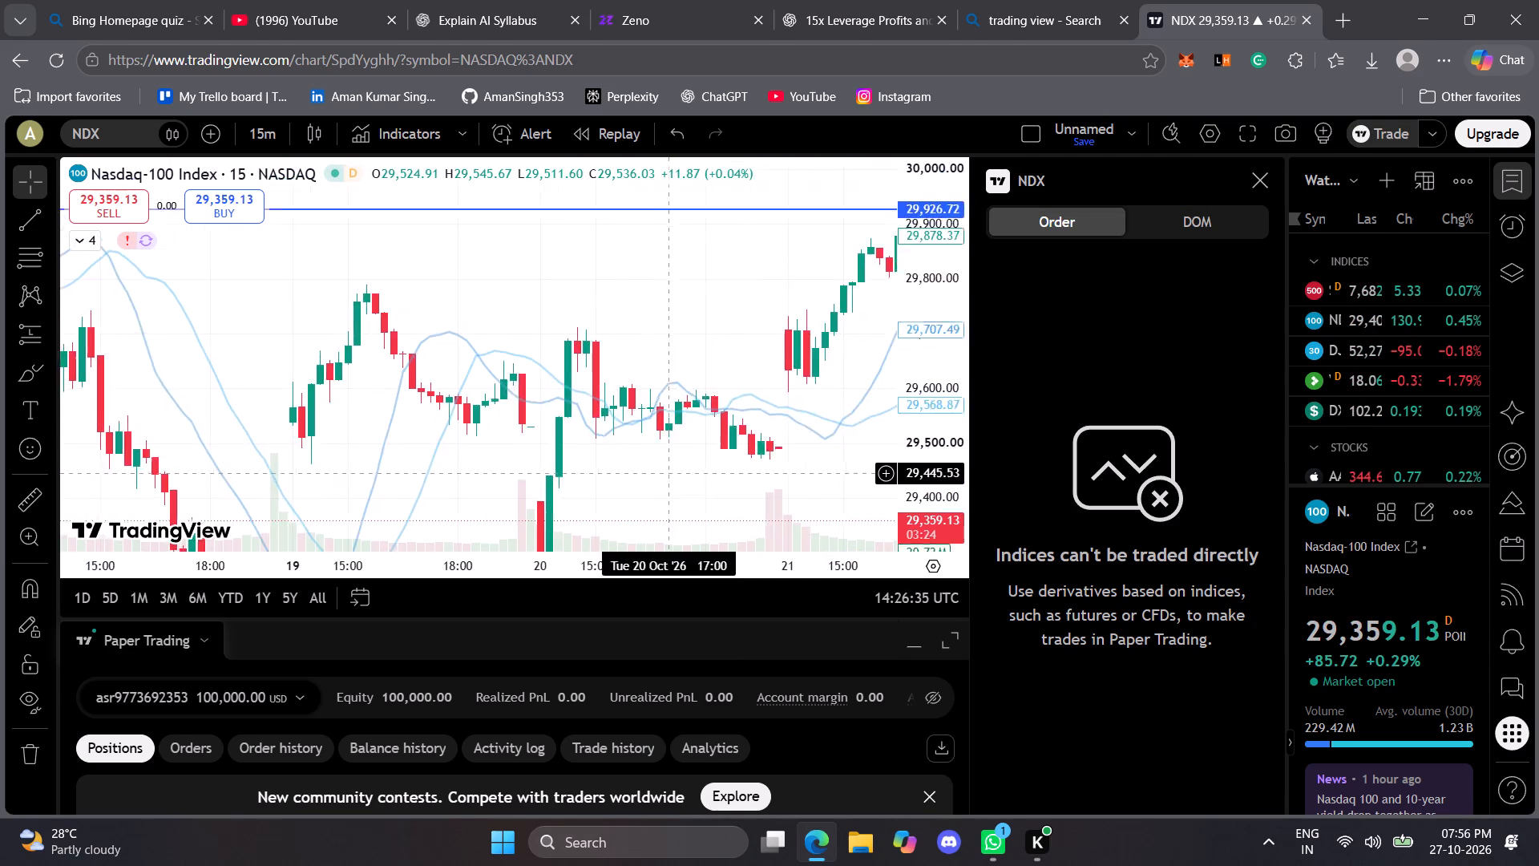
left_click_drag(673, 475, 786, 203)
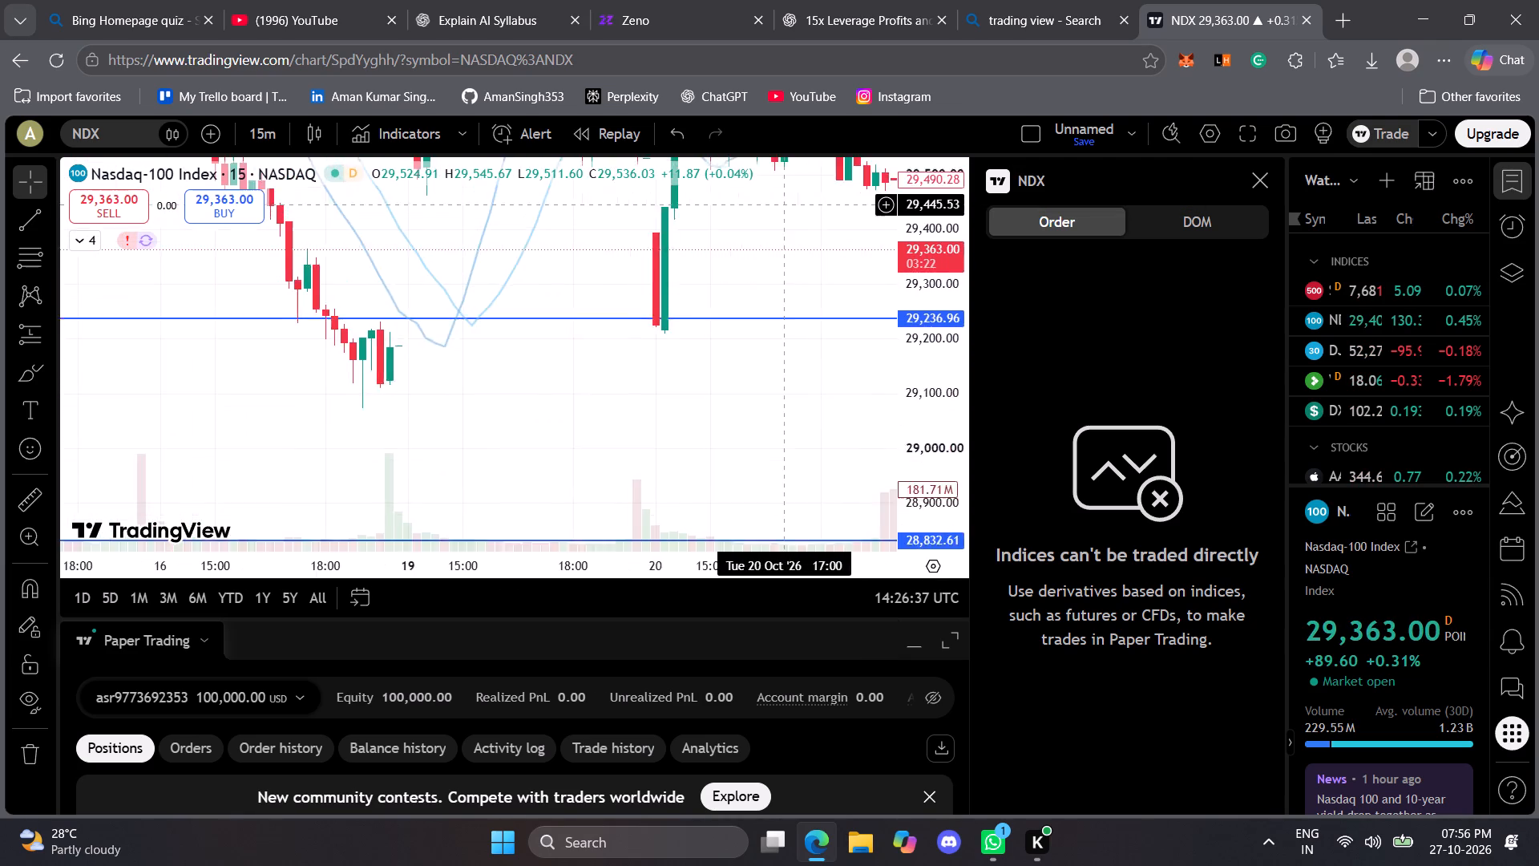
left_click_drag(786, 203, 1121, 446)
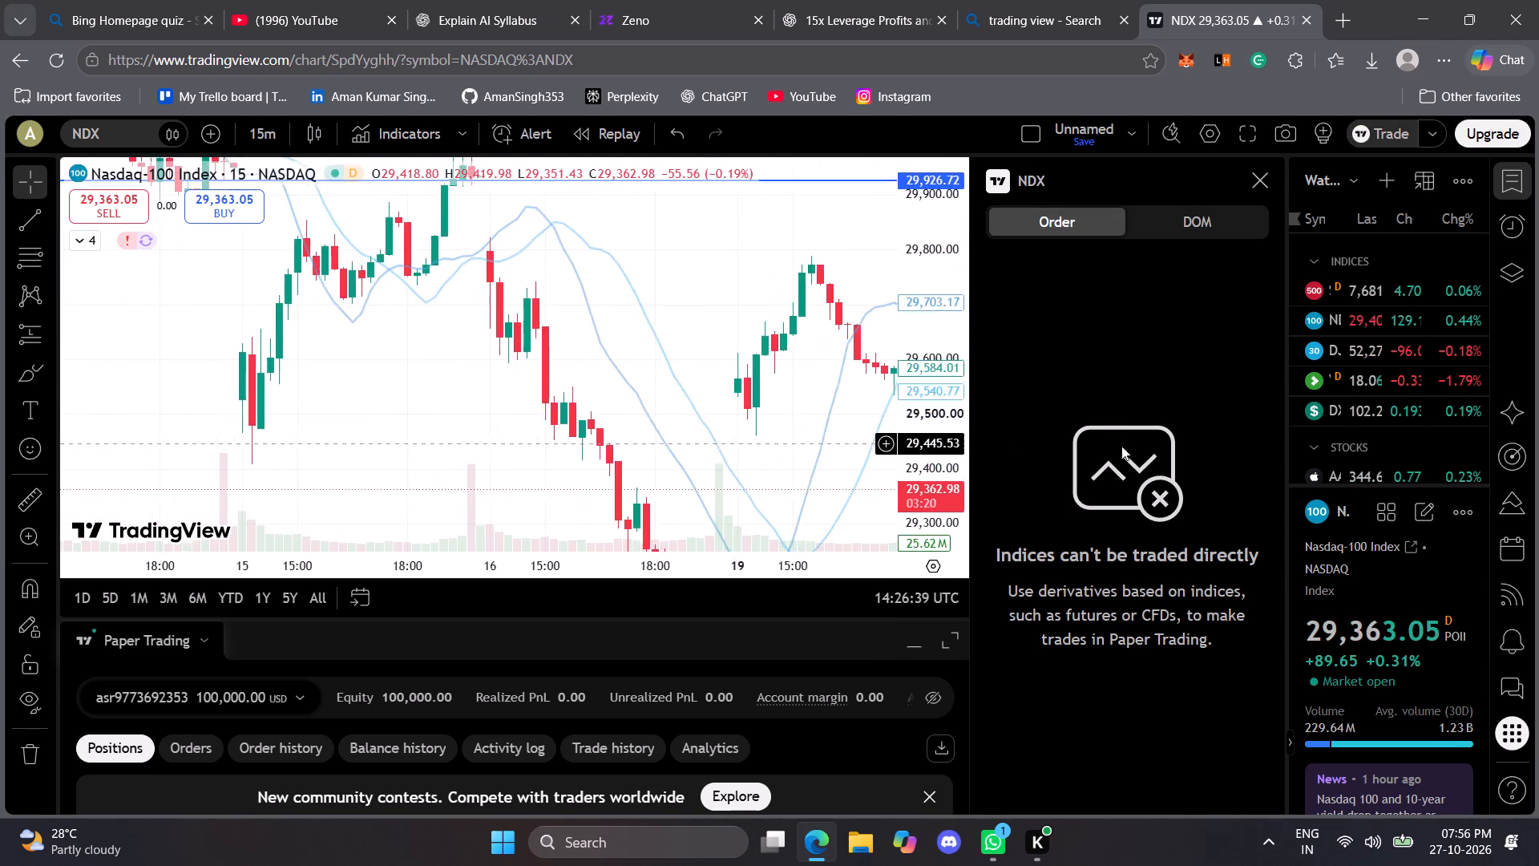
left_click_drag(1121, 446, 1538, 794)
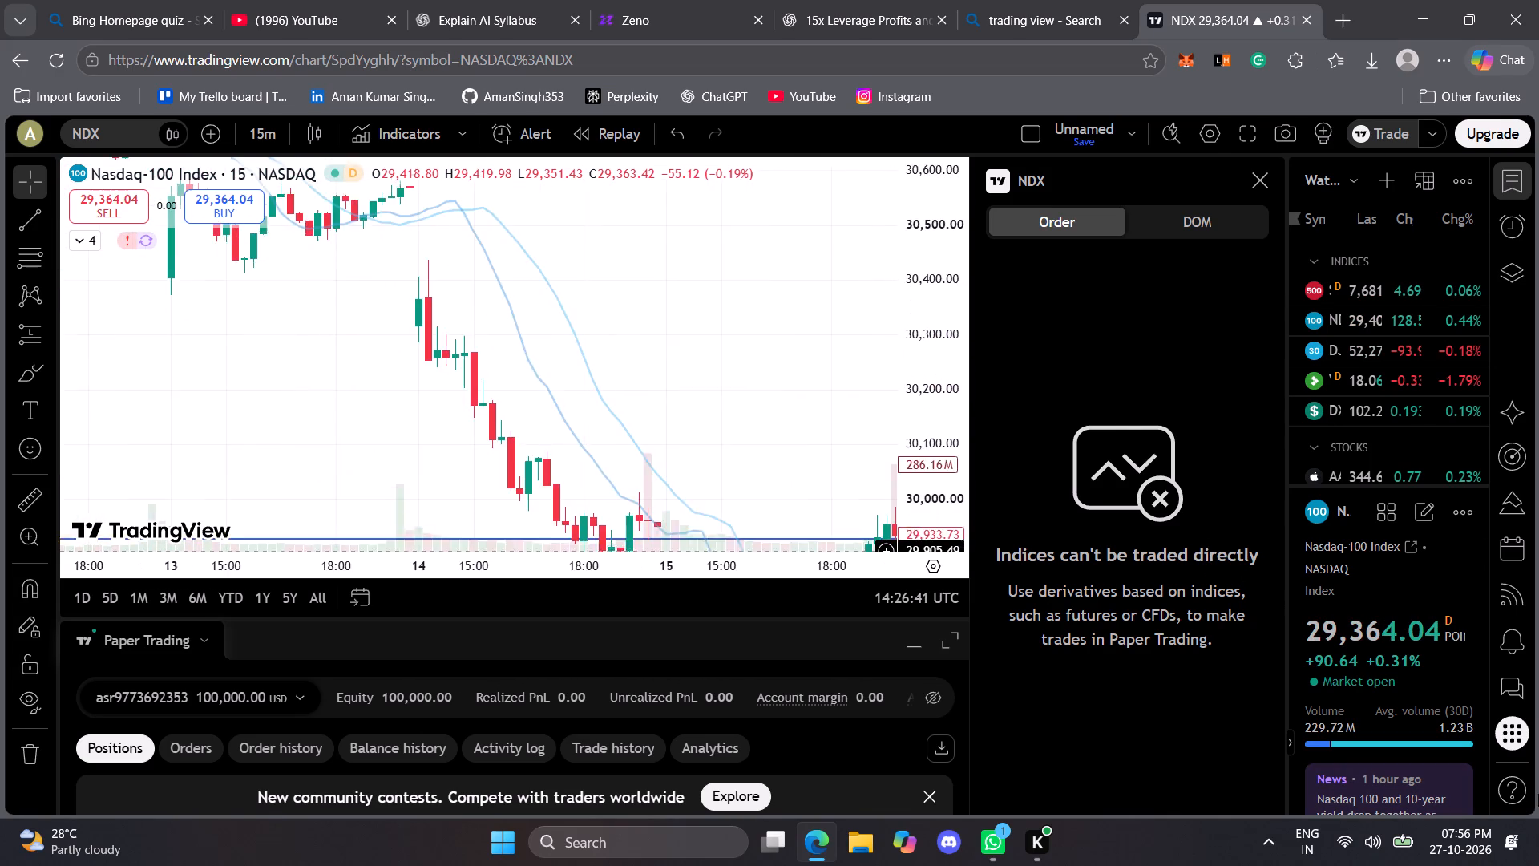
left_click_drag(1538, 794, 830, 106)
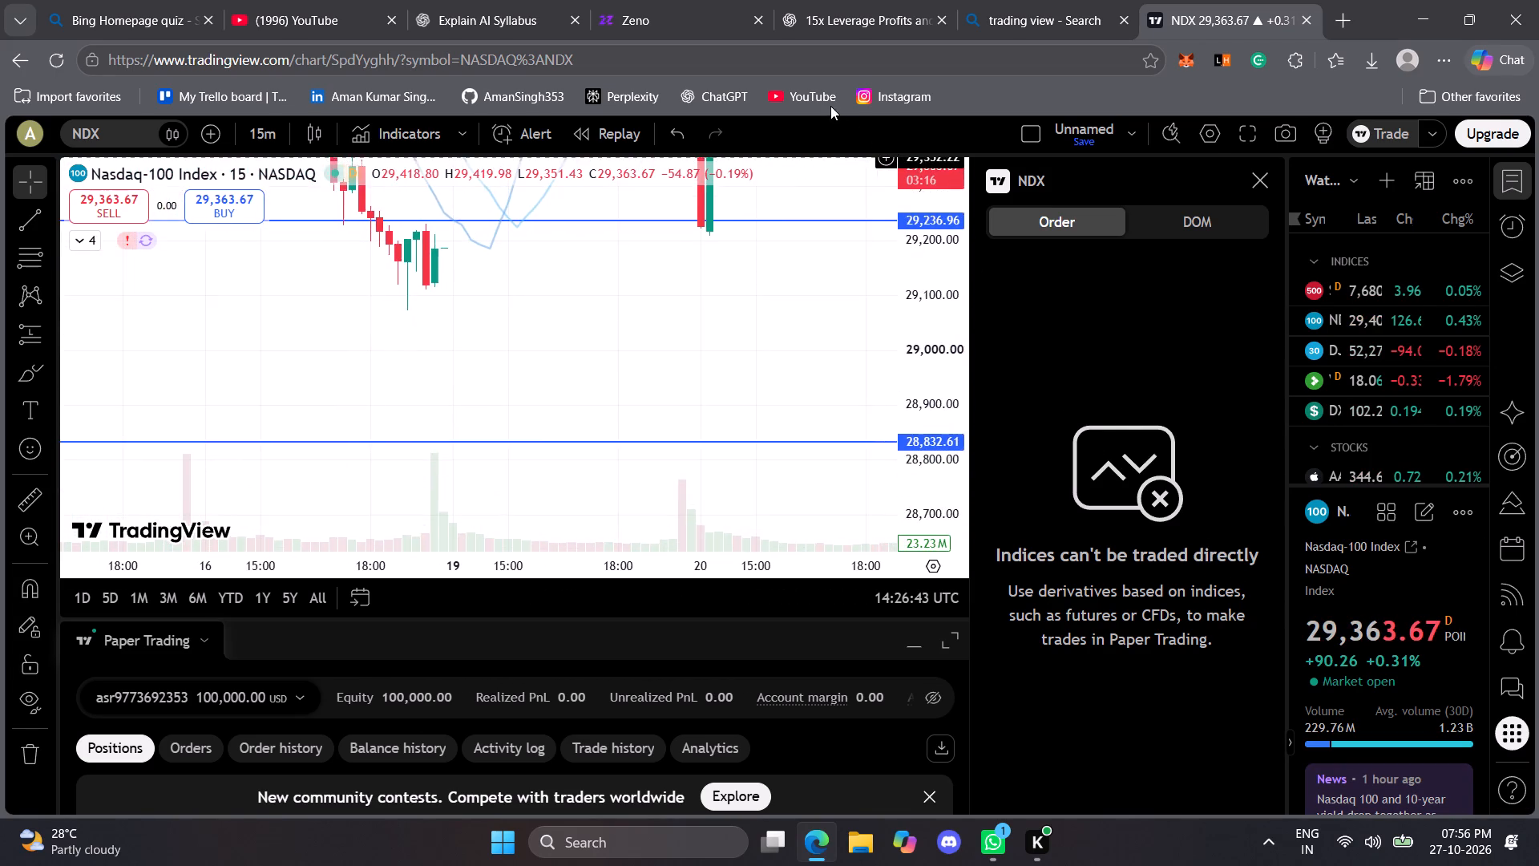
left_click_drag(830, 106, 1472, 551)
left_click_drag(511, 280, 645, 515)
left_click_drag(546, 295, 531, 484)
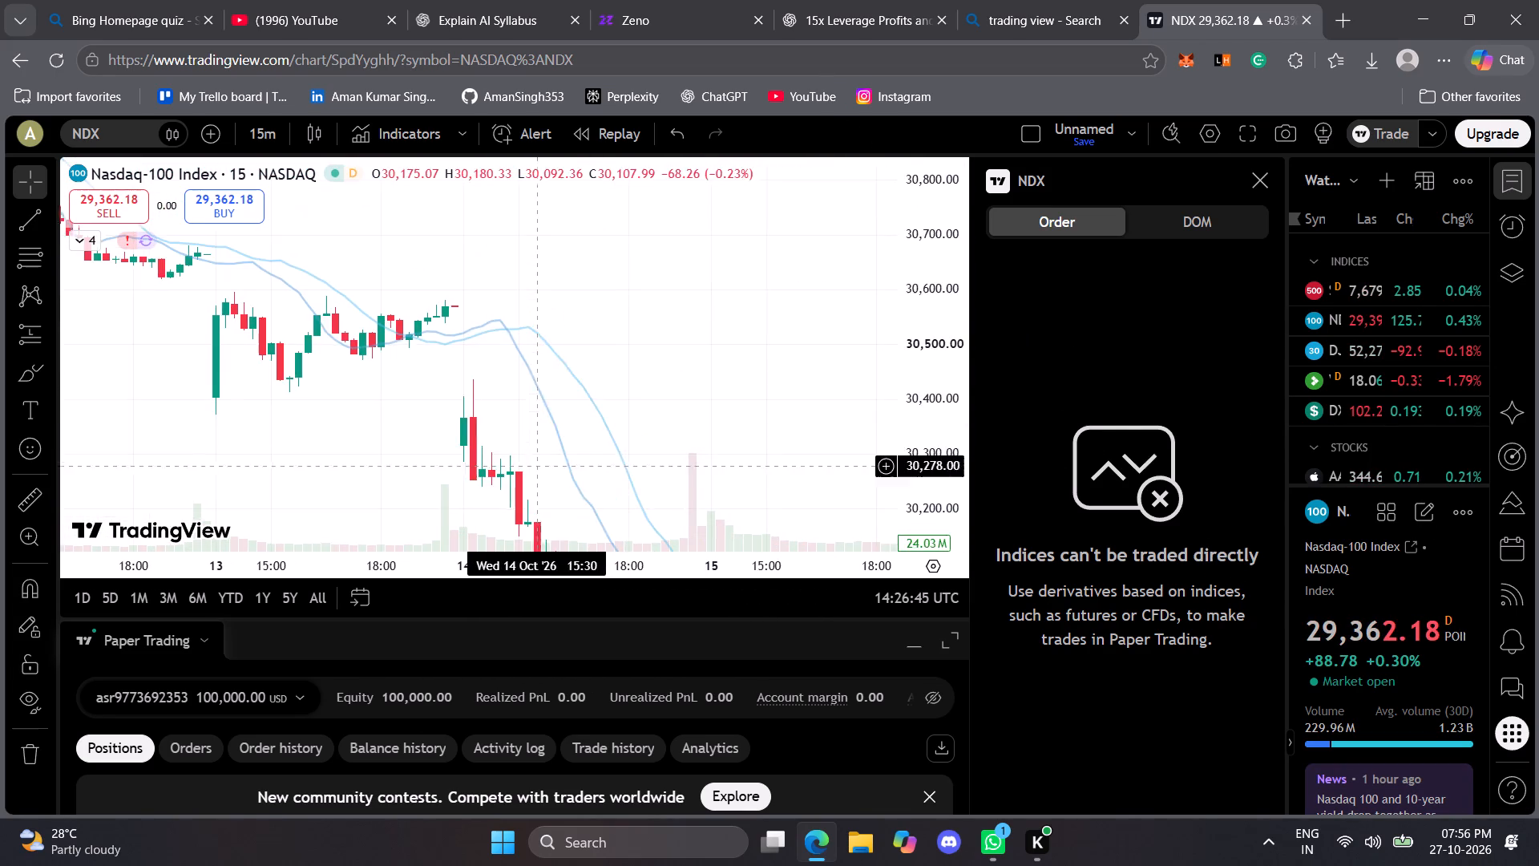
left_click_drag(531, 484, 530, 466)
left_click_drag(473, 240, 813, 500)
left_click_drag(365, 337, 697, 269)
Go back to the latest Nasdaq-100 candles and examine them around the 29,236.96 line at different time scales.
left_click_drag(570, 267, 0, 107)
left_click_drag(668, 338, 63, 261)
left_click_drag(553, 365, 32, 337)
left_click_drag(555, 399, 0, 366)
left_click_drag(544, 419, 282, 435)
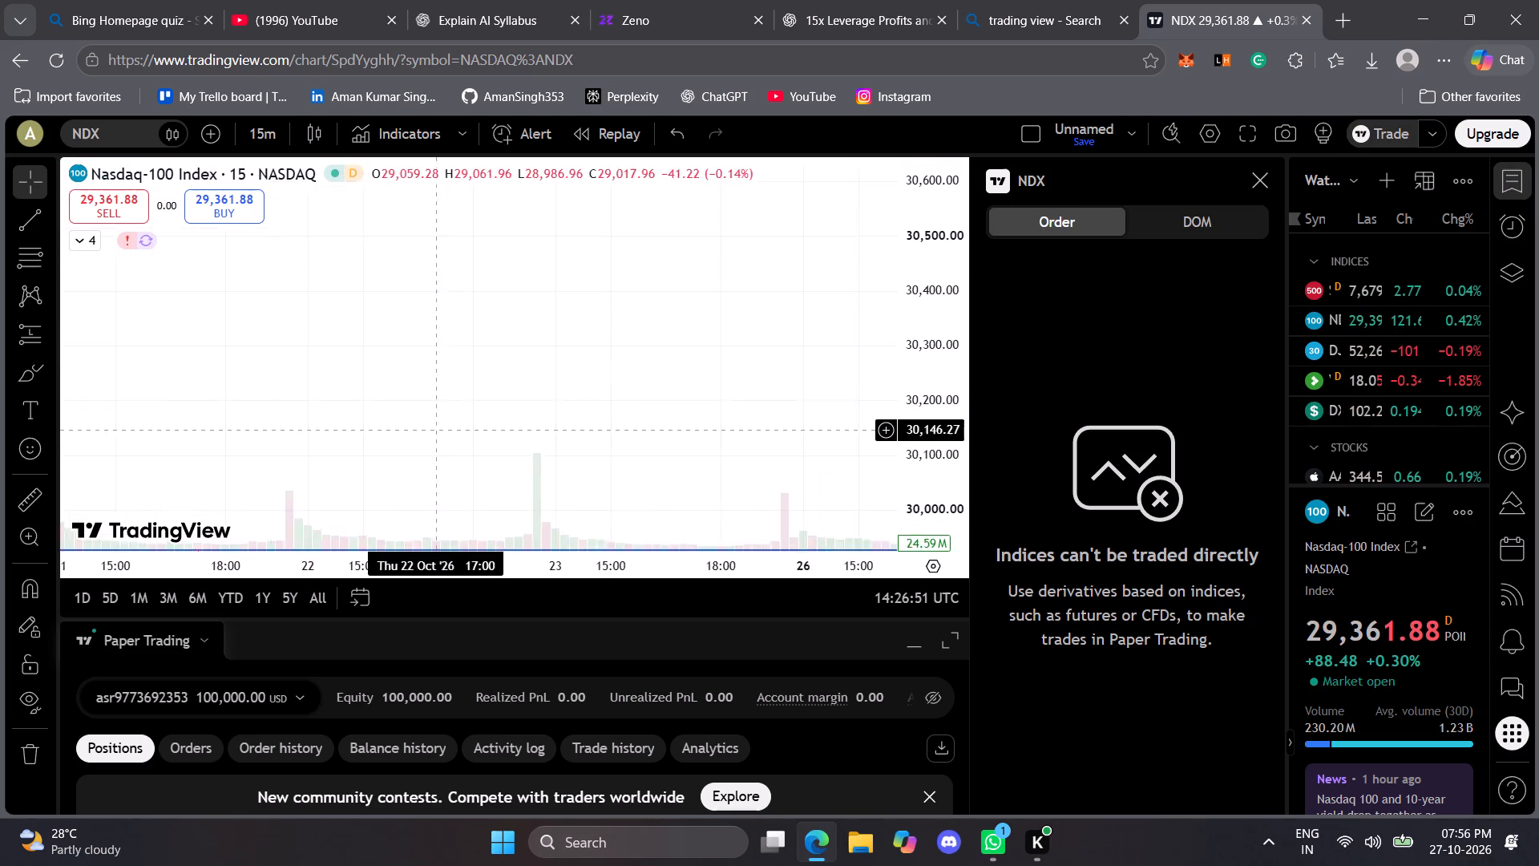
left_click_drag(282, 435, 41, 435)
left_click_drag(654, 400, 382, 0)
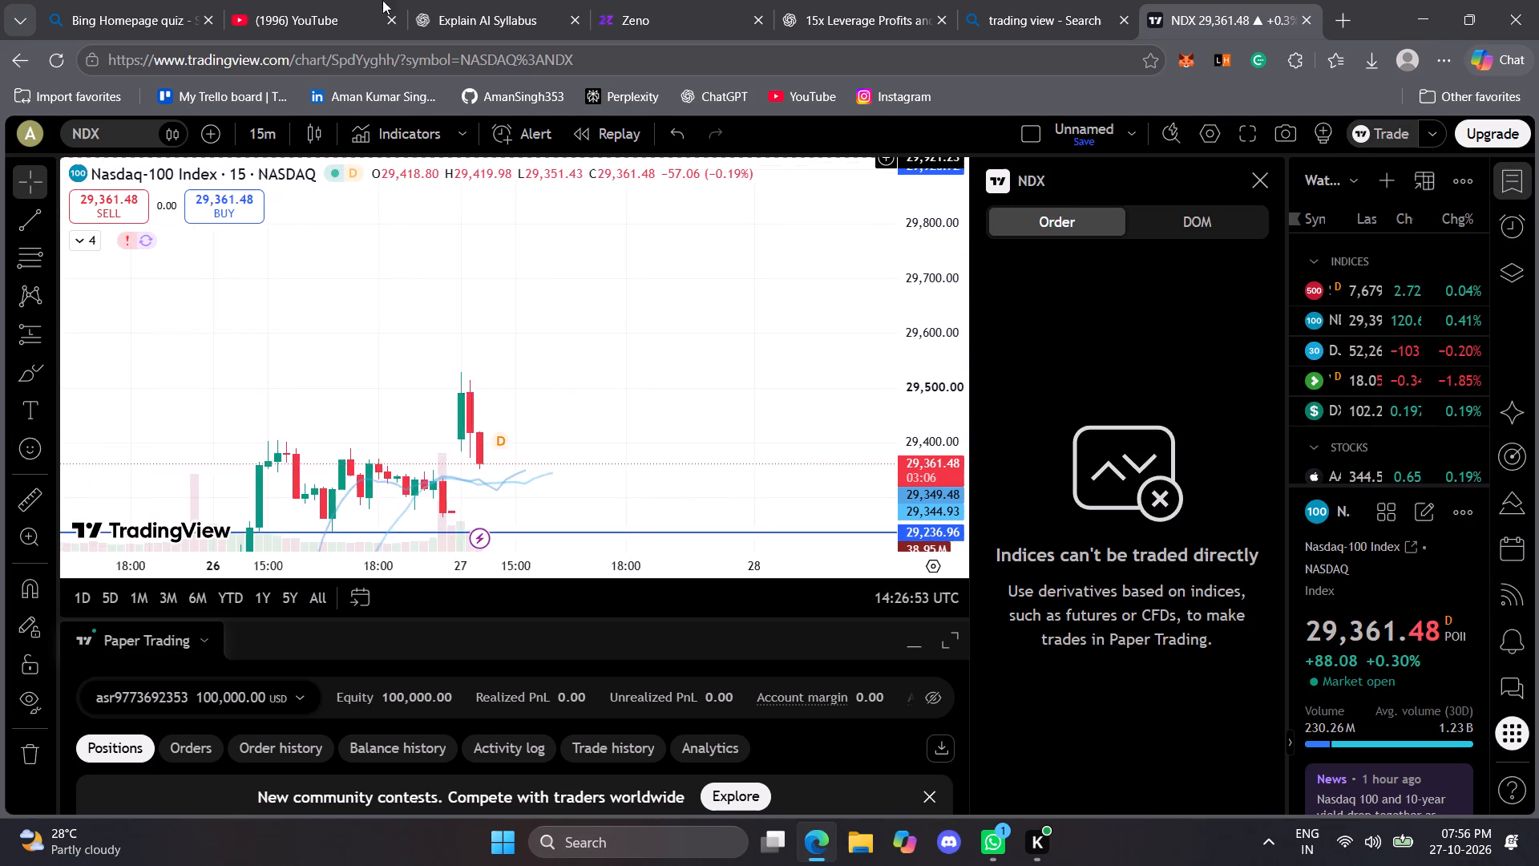
left_click_drag(382, 0, 348, 0)
left_click_drag(495, 498, 633, 393)
left_click_drag(495, 443, 721, 267)
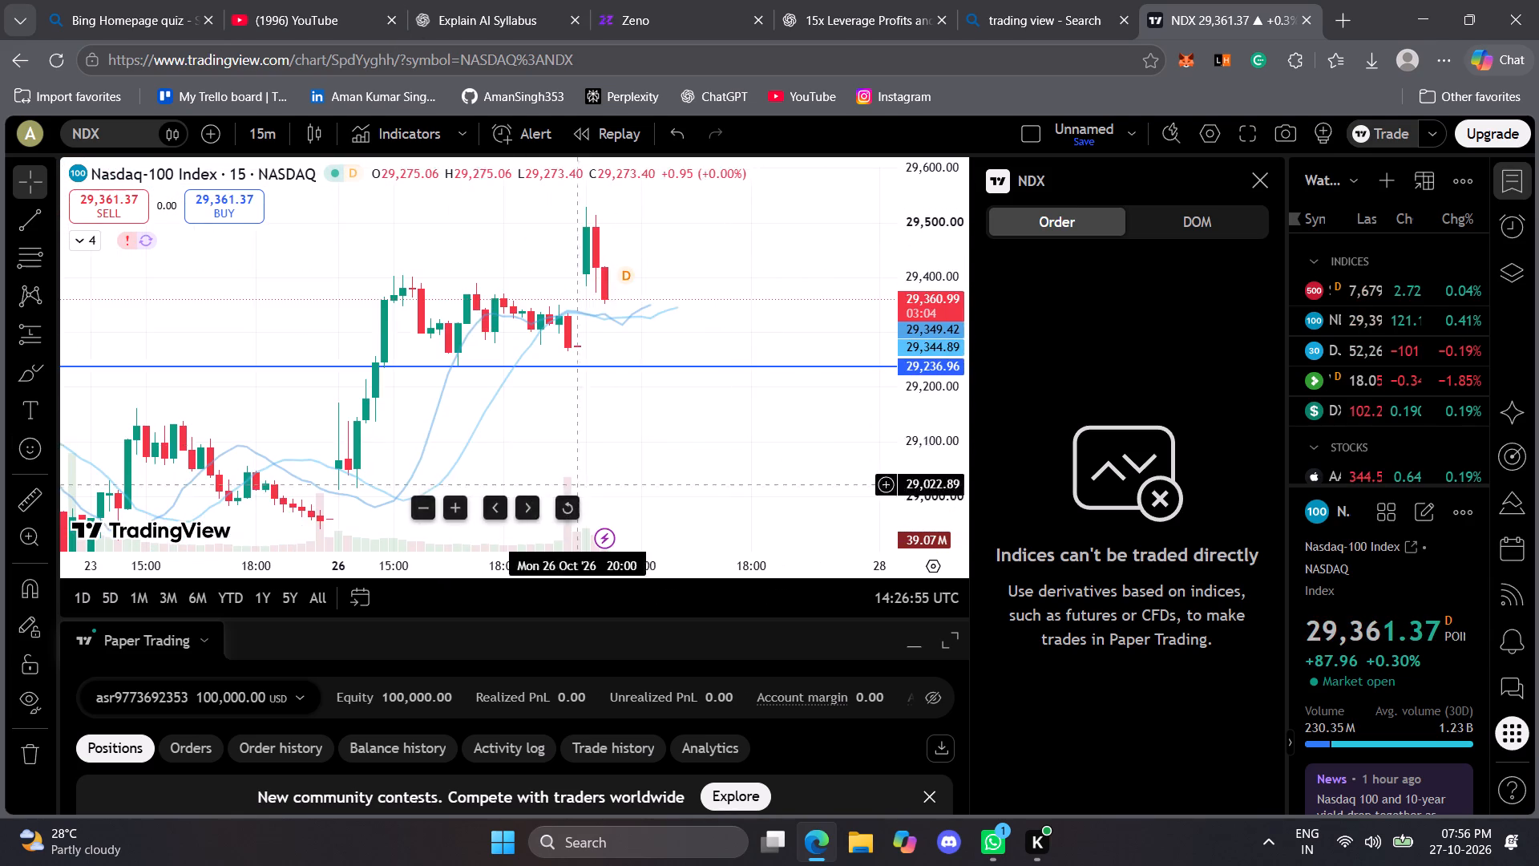
left_click_drag(658, 388, 596, 544)
left_click(458, 514)
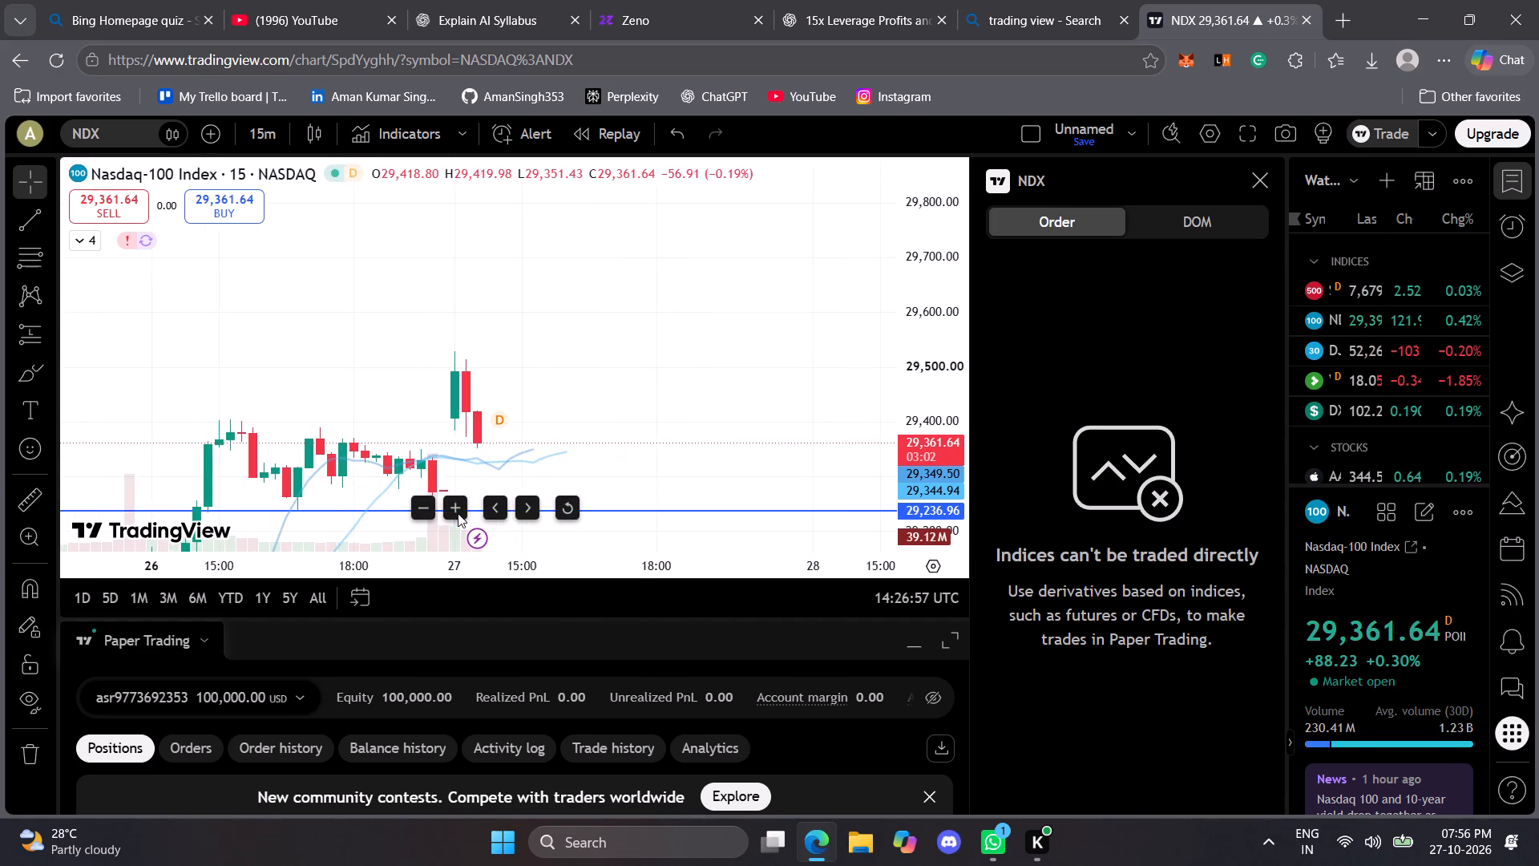
left_click(454, 508)
left_click_drag(506, 410, 806, 343)
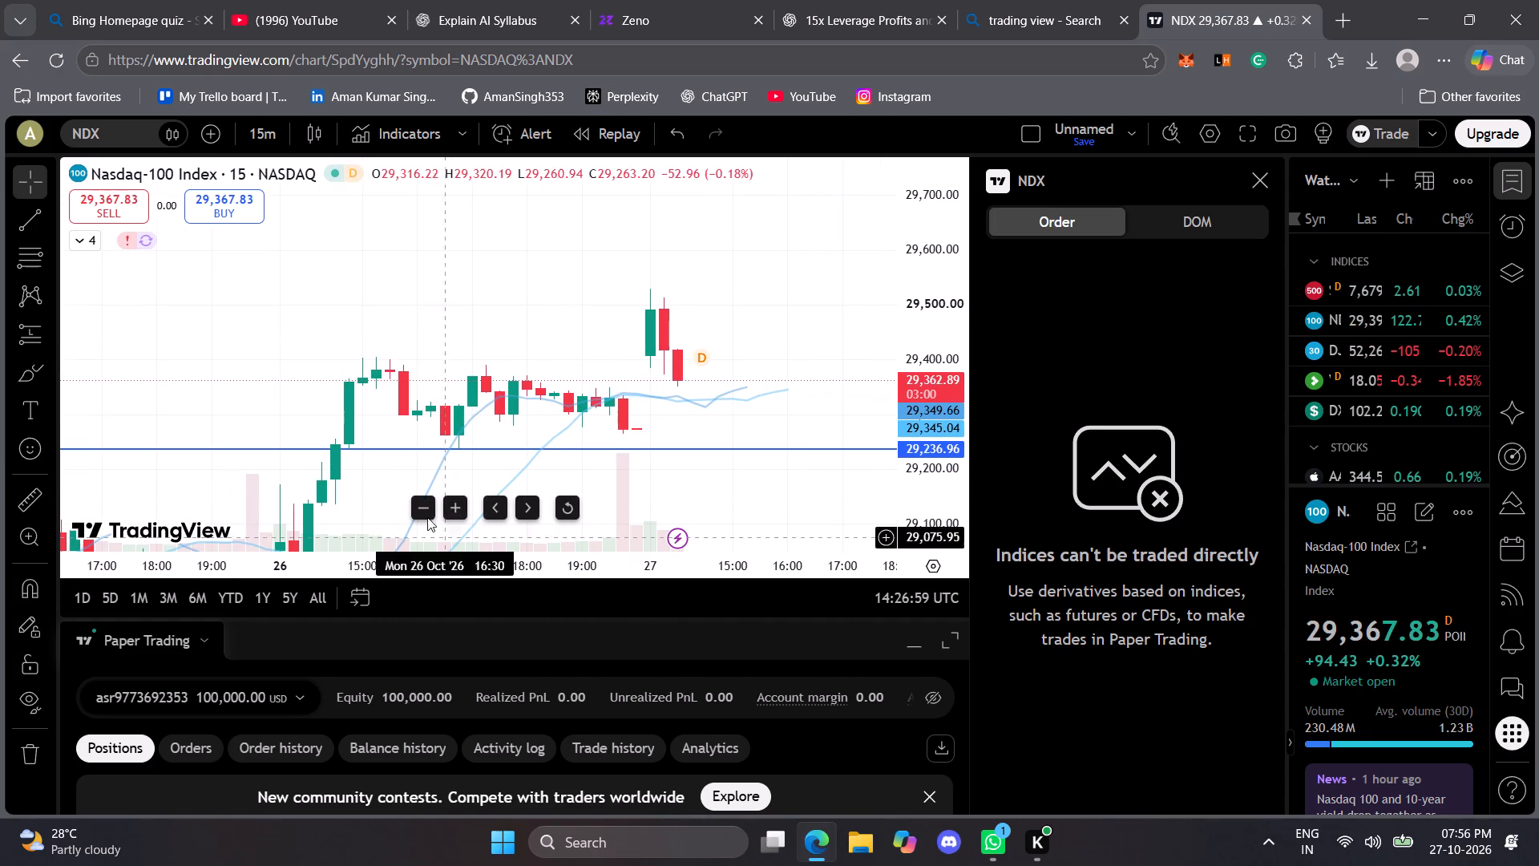
left_click(422, 507)
left_click(422, 507)
left_click_drag(744, 438, 604, 495)
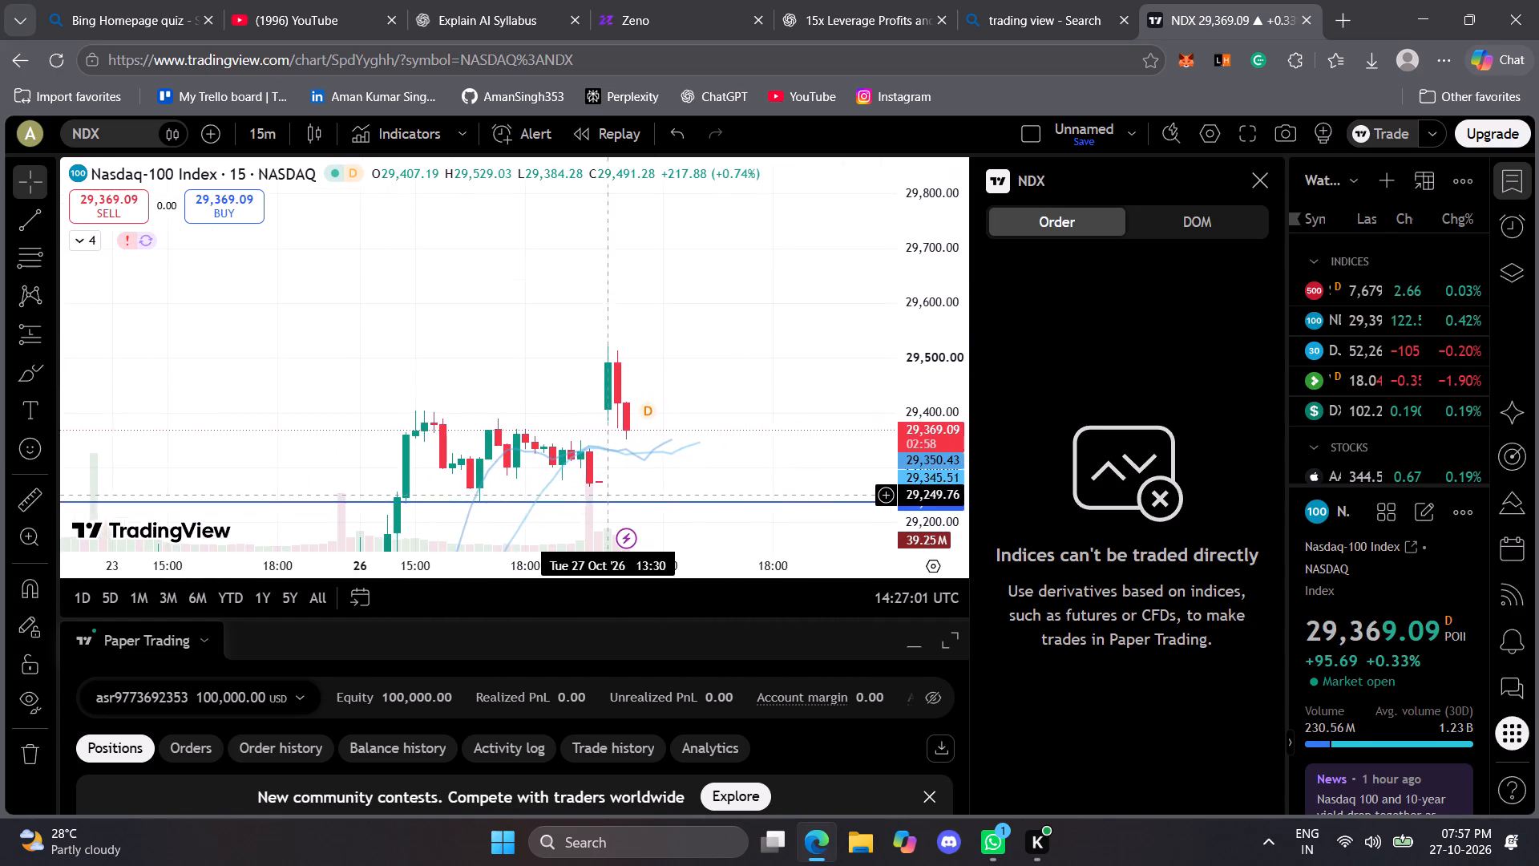
left_click_drag(604, 495, 595, 490)
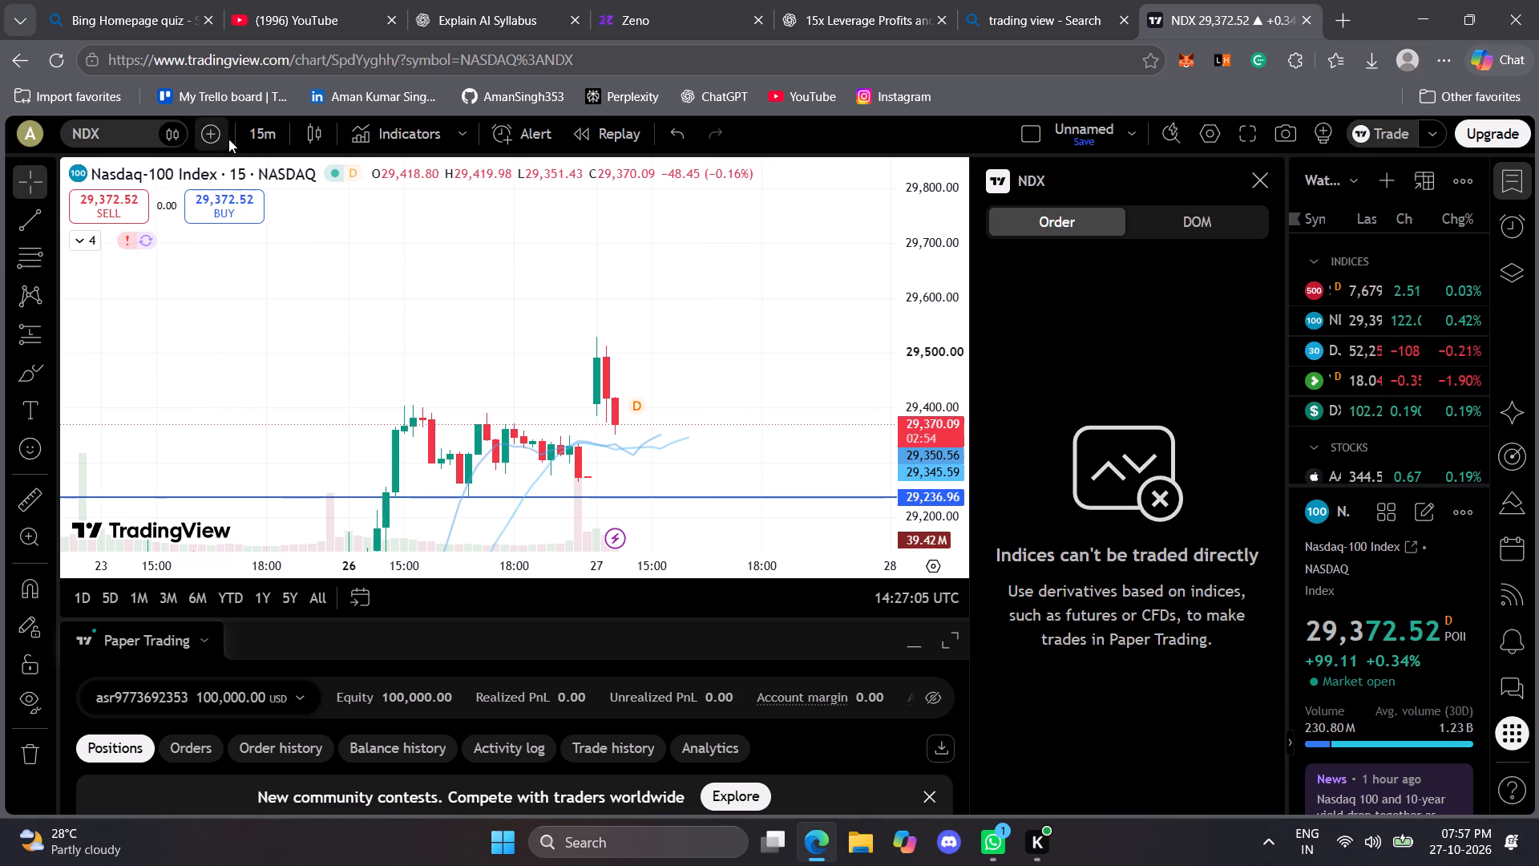
Switch the Nasdaq-100 chart to 5-minute candles and examine the latest price action between the drawn horizontal lines.
left_click(252, 138)
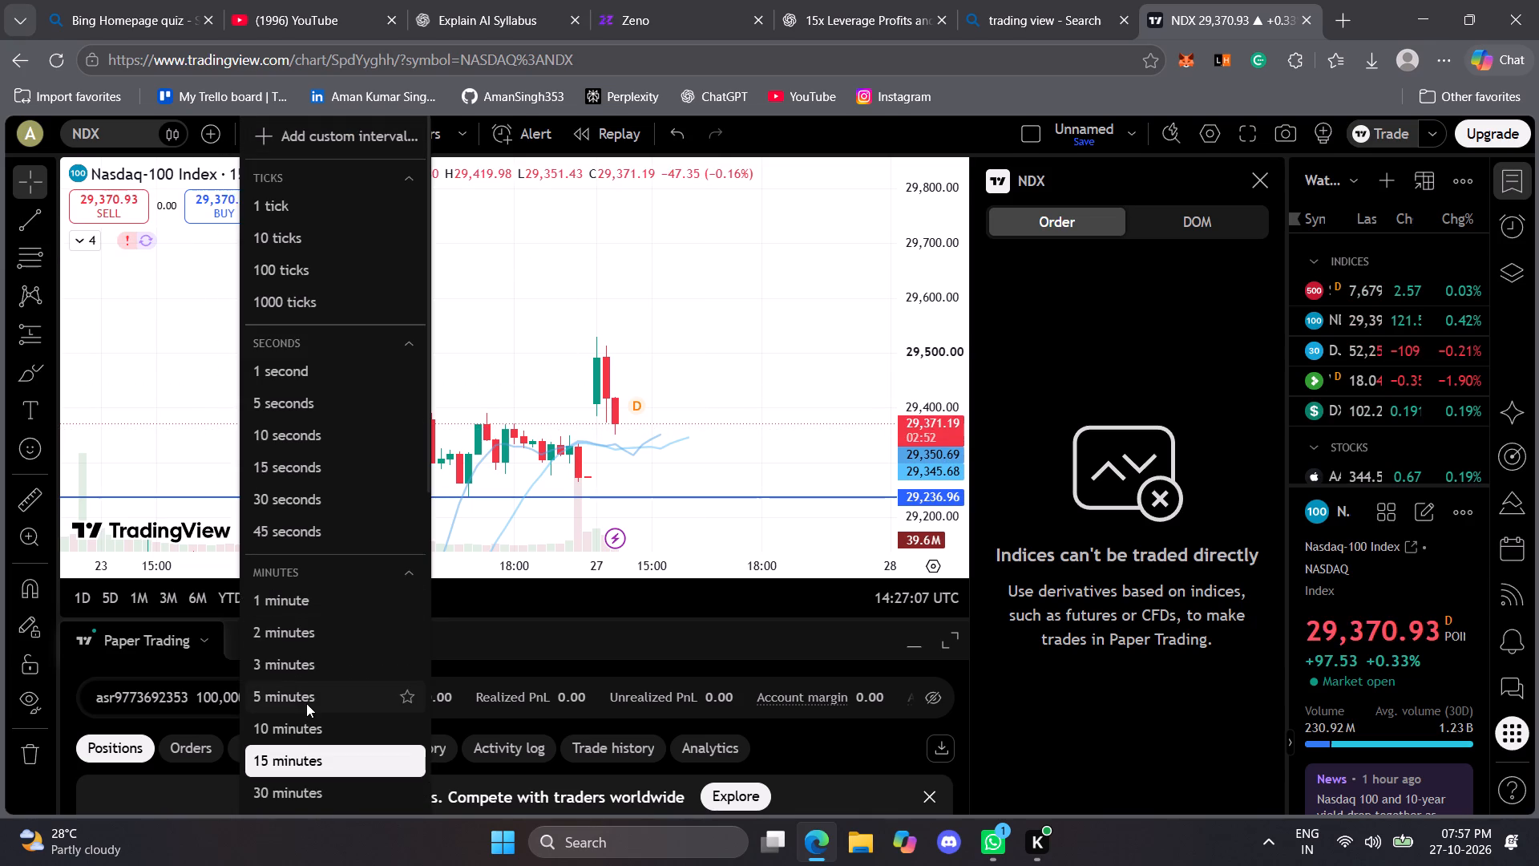
left_click(306, 703)
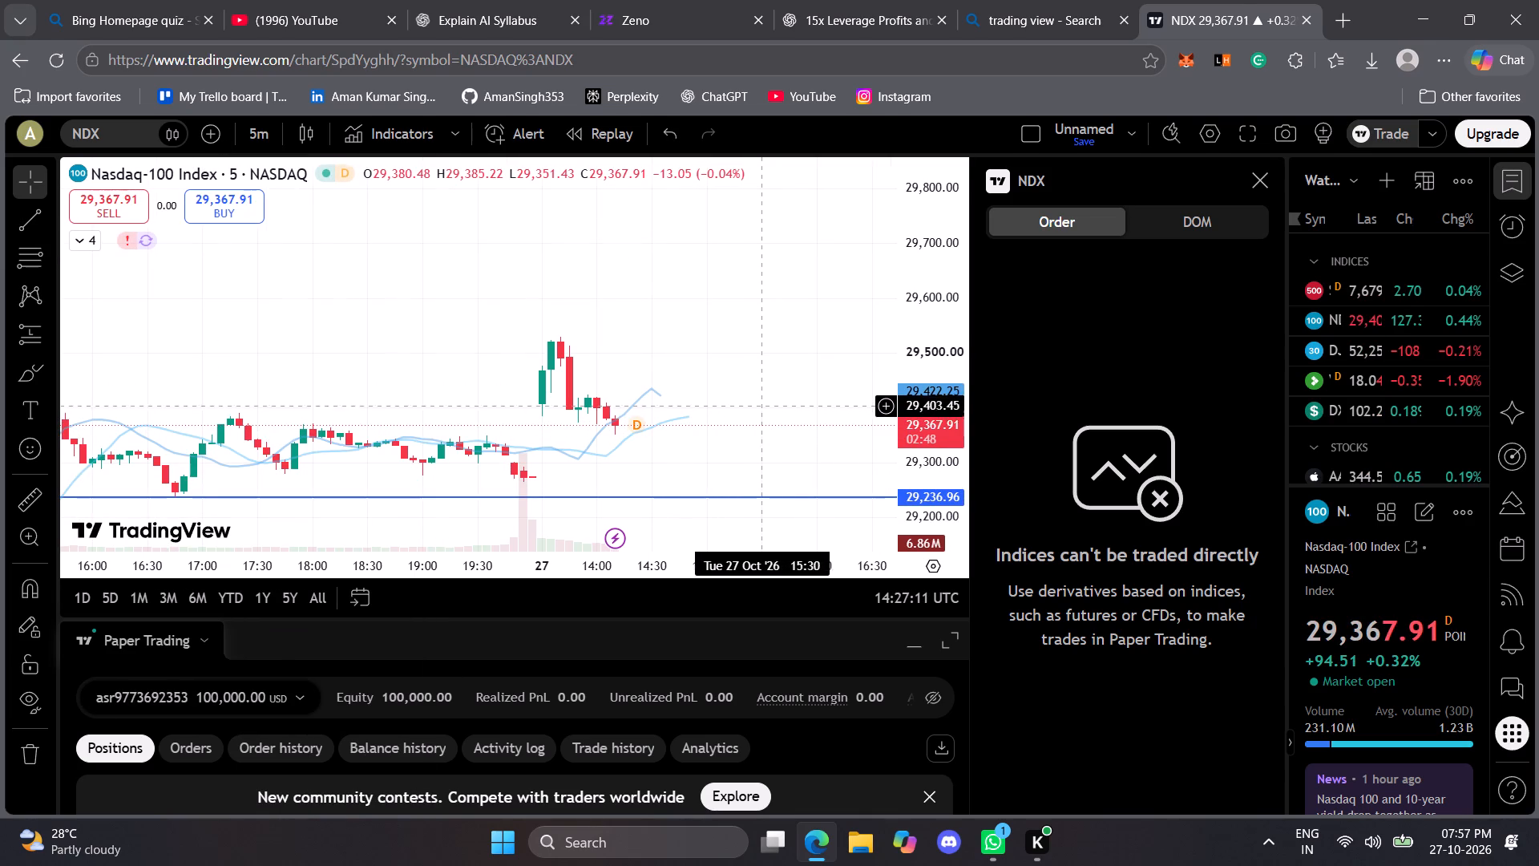
left_click_drag(616, 294, 679, 71)
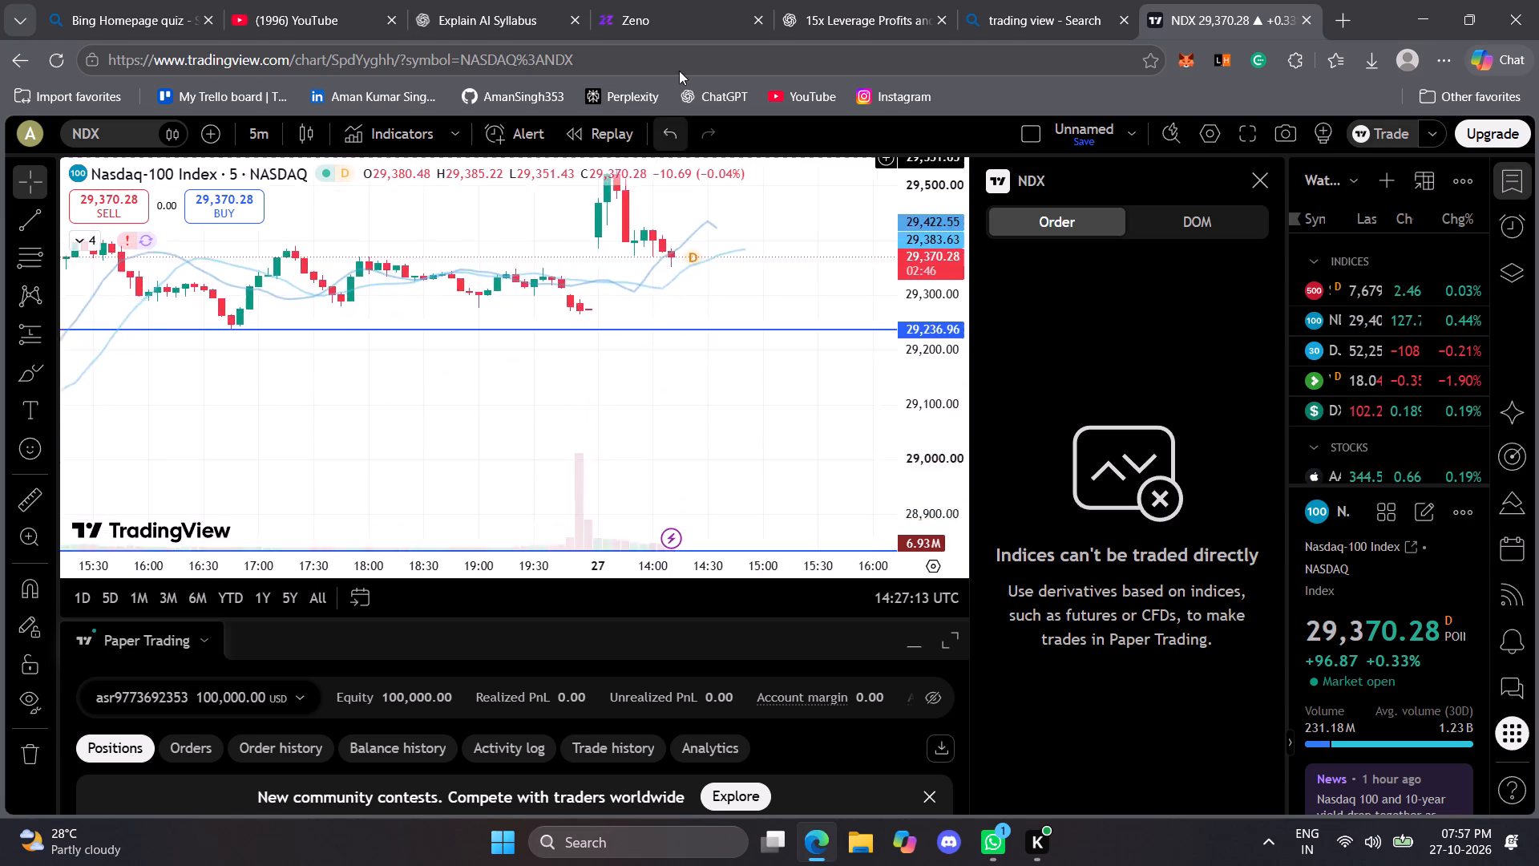
left_click_drag(679, 71, 658, 422)
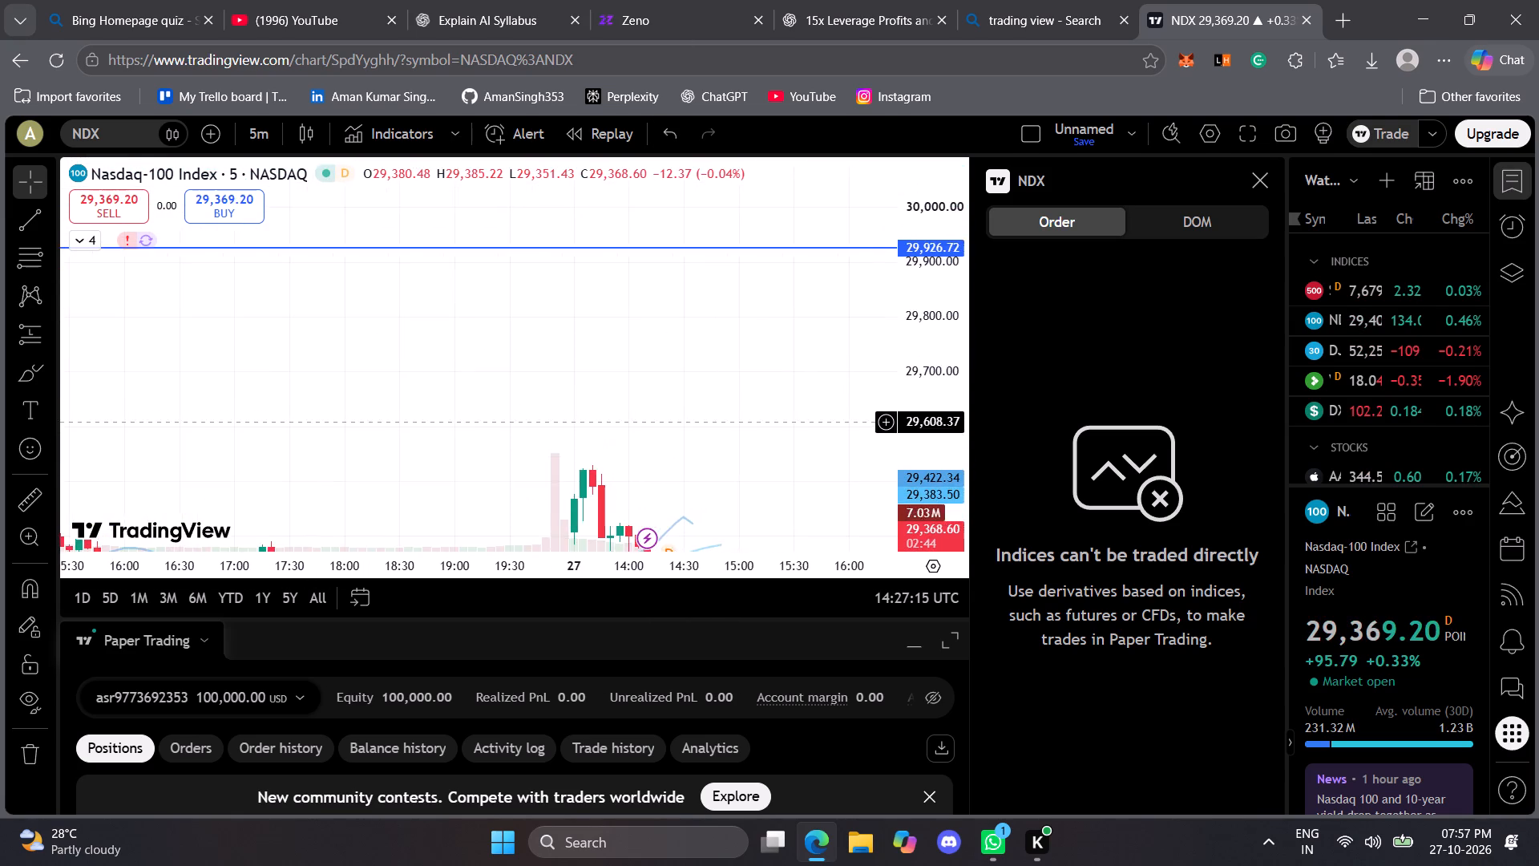
left_click_drag(658, 422, 1173, 383)
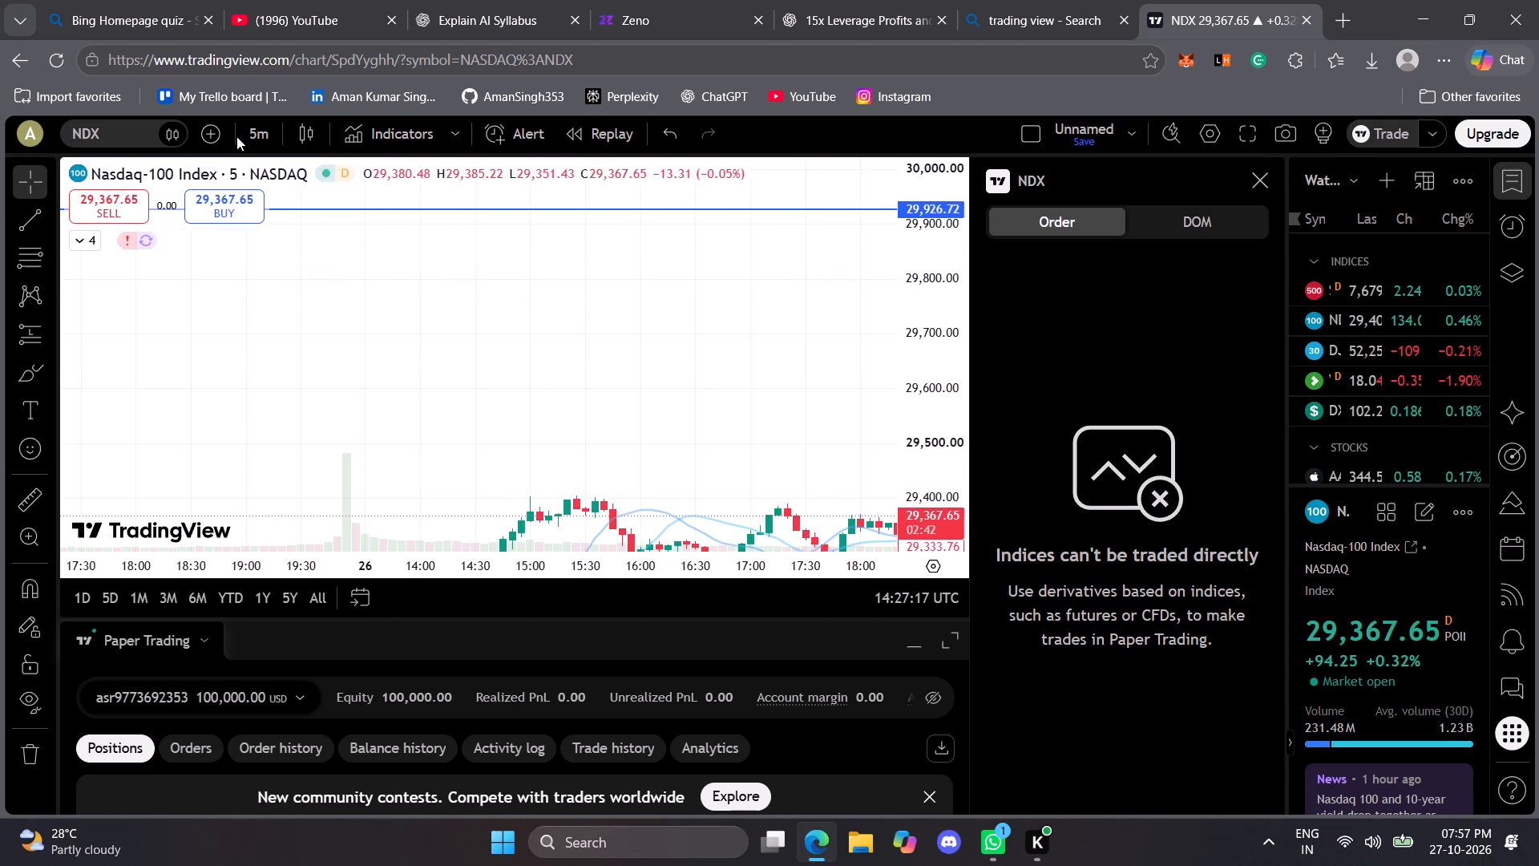
Switch the Nasdaq-100 chart to 30-minute candles and draw a horizontal line at 29,500.42, between the two existing lines.
left_click(253, 137)
left_click(288, 779)
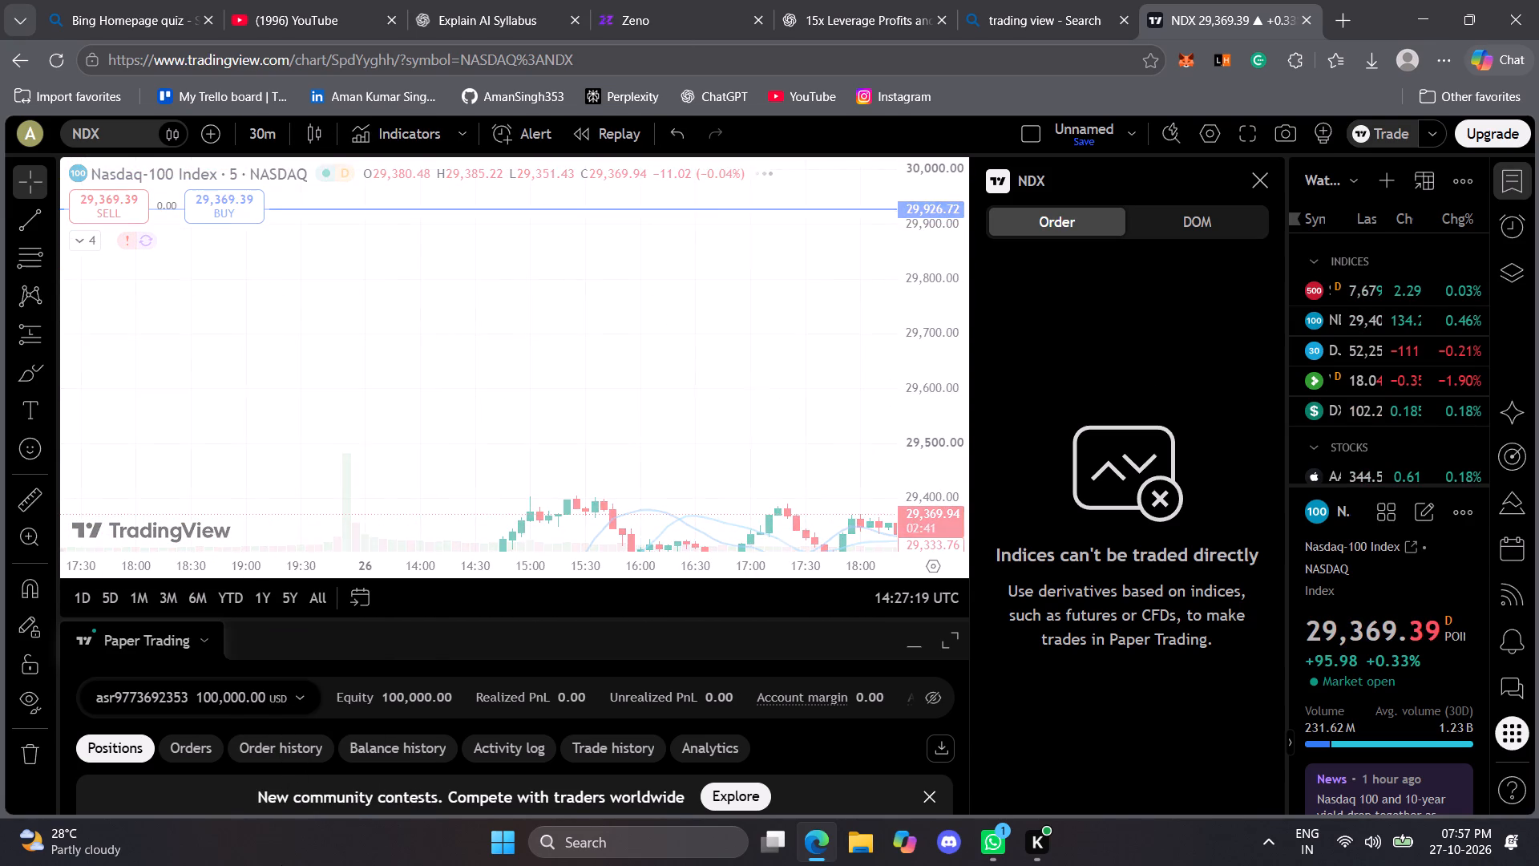
left_click_drag(428, 388, 198, 260)
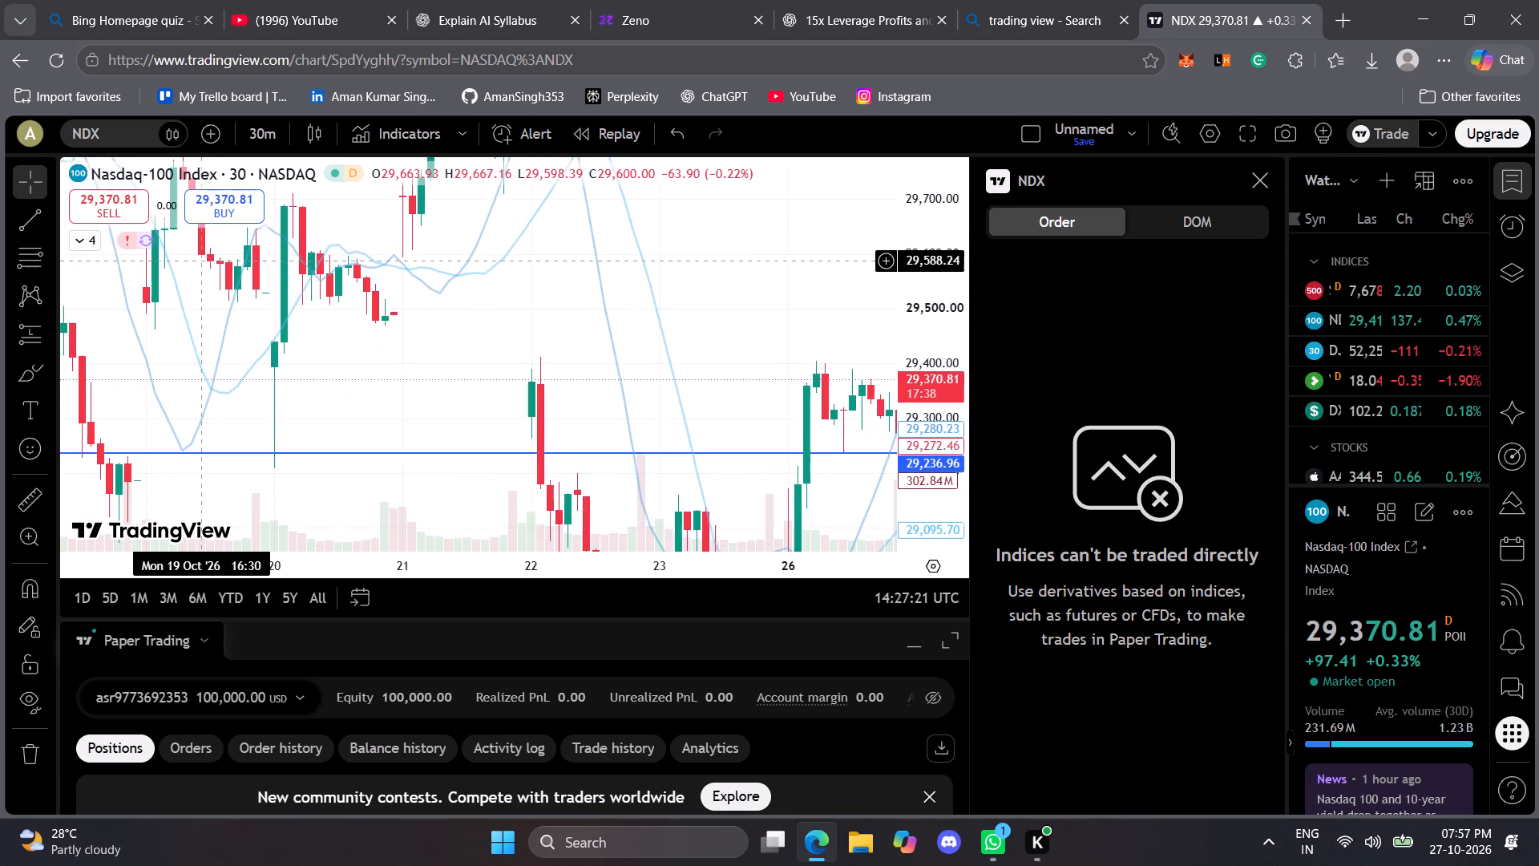
left_click_drag(198, 260, 414, 348)
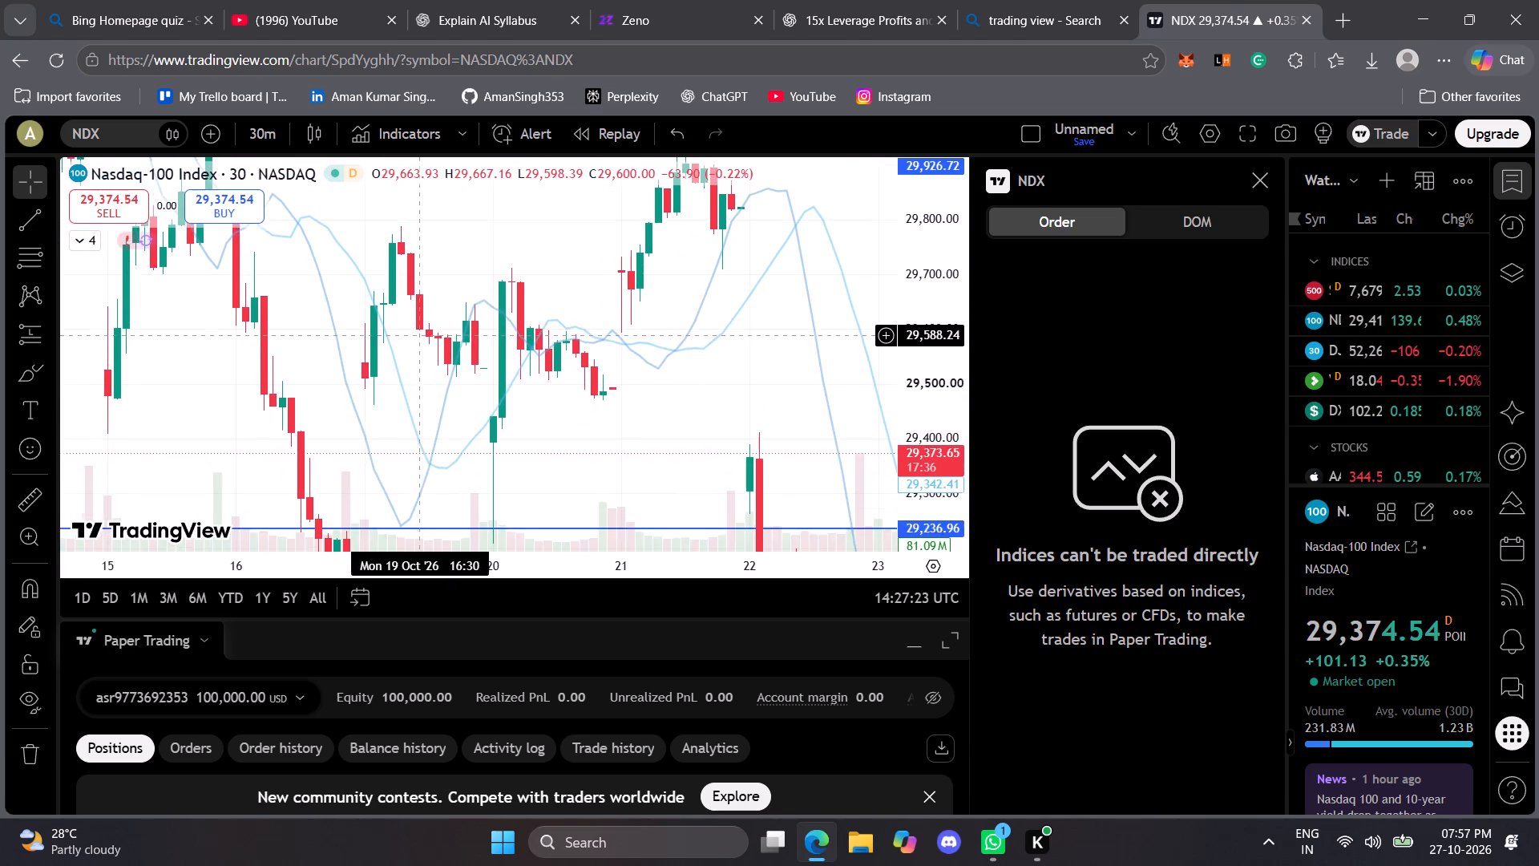
left_click_drag(414, 348, 325, 225)
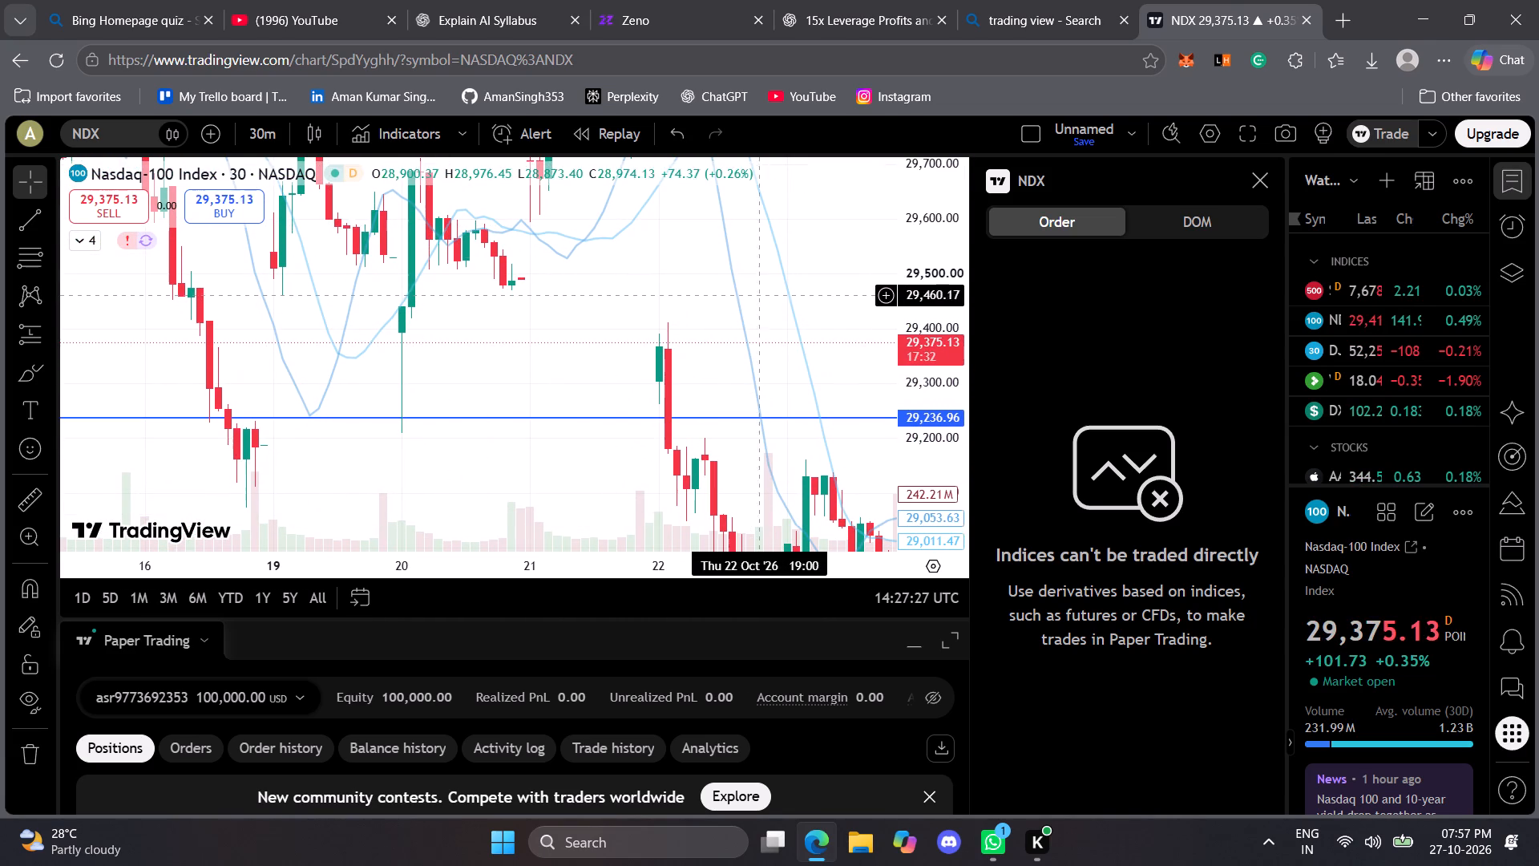
left_click_drag(756, 258, 782, 433)
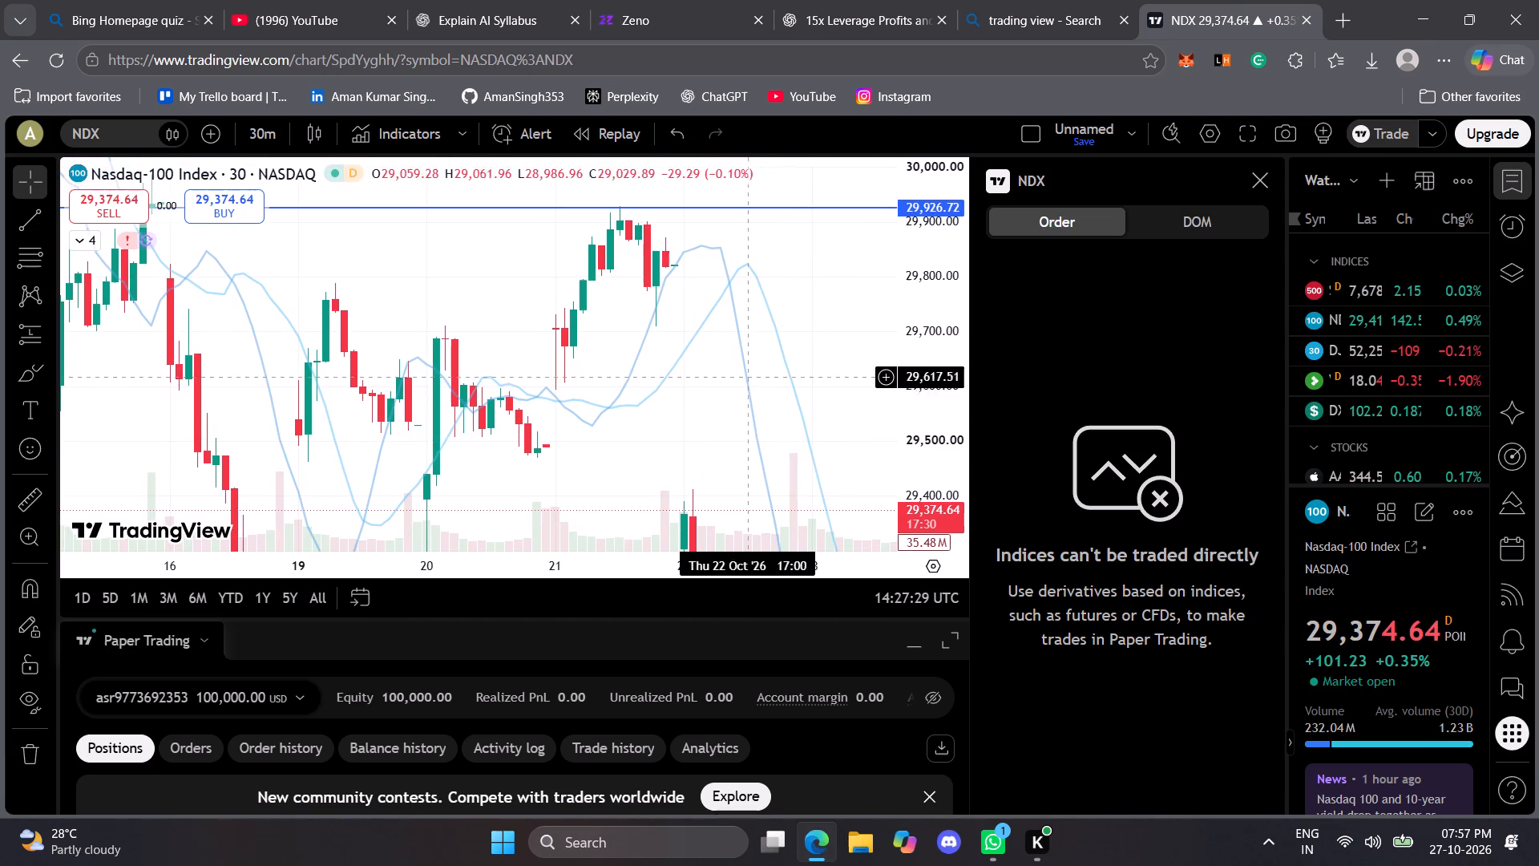
left_click_drag(752, 359, 770, 195)
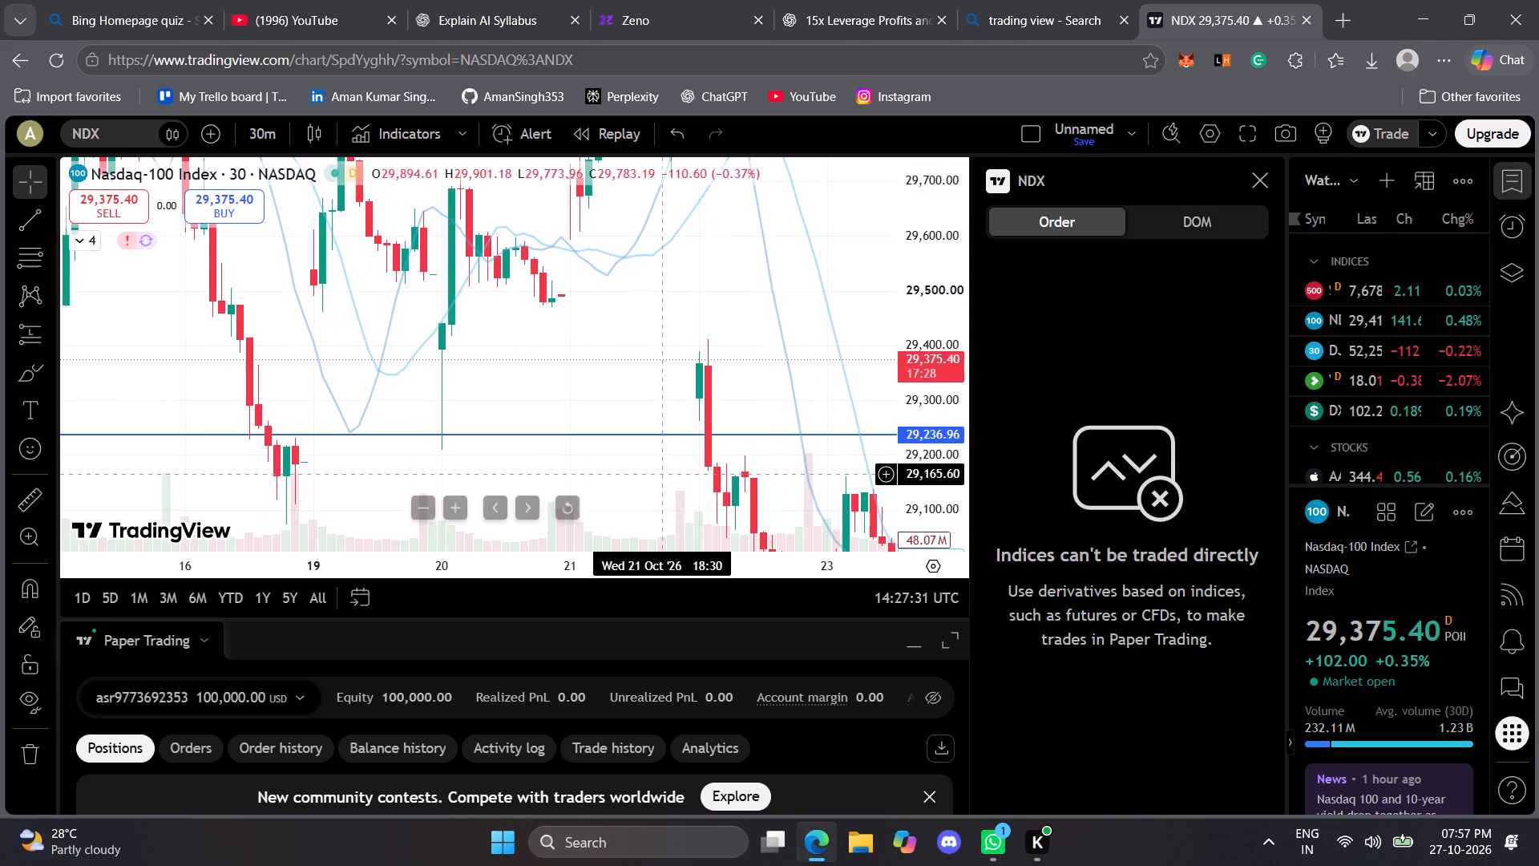
left_click_drag(677, 301, 677, 516)
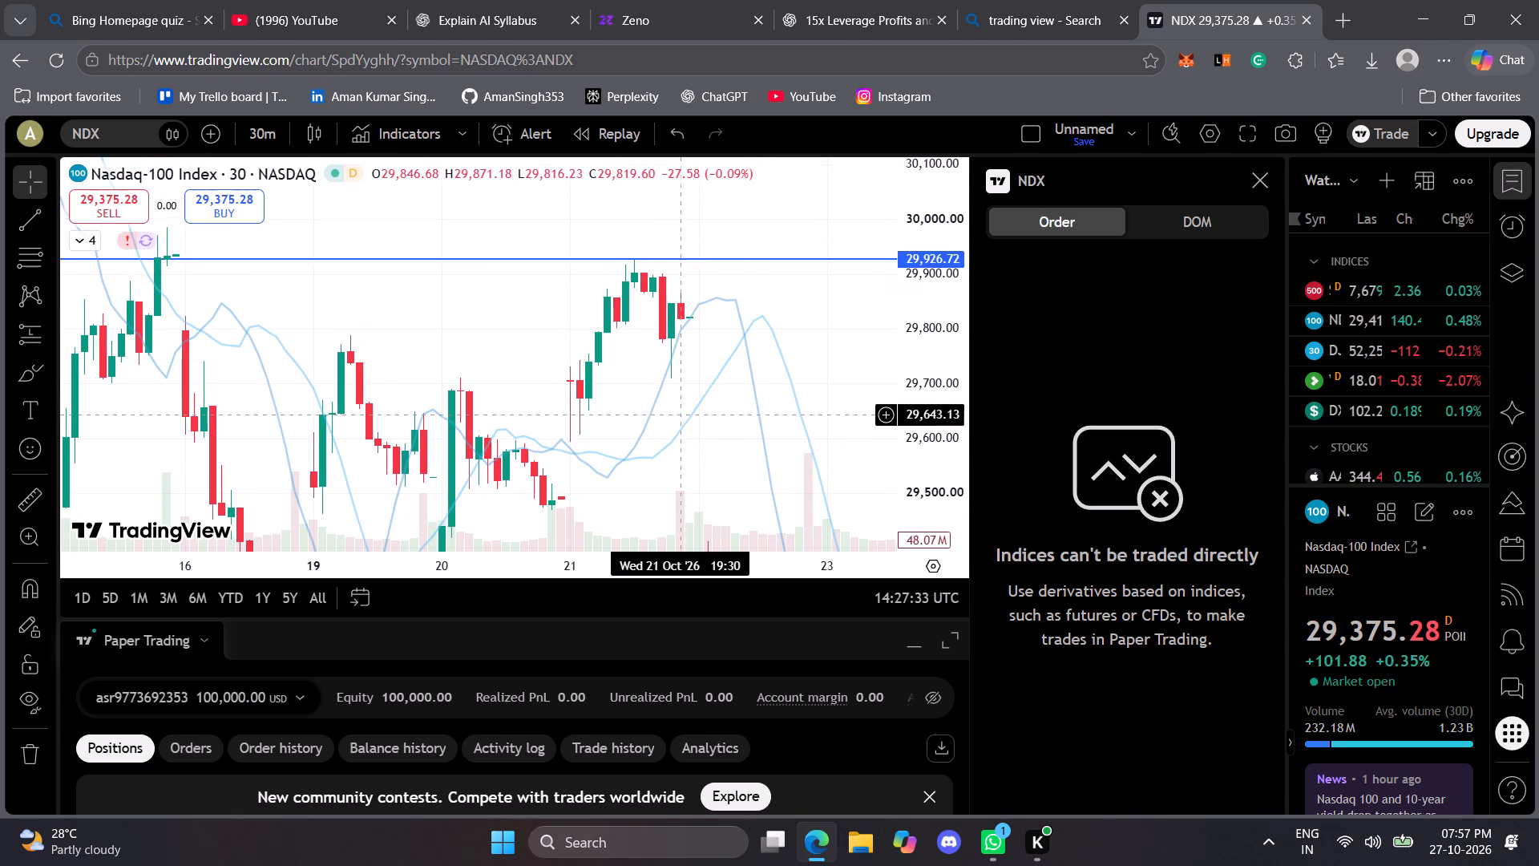
left_click_drag(697, 507, 680, 271)
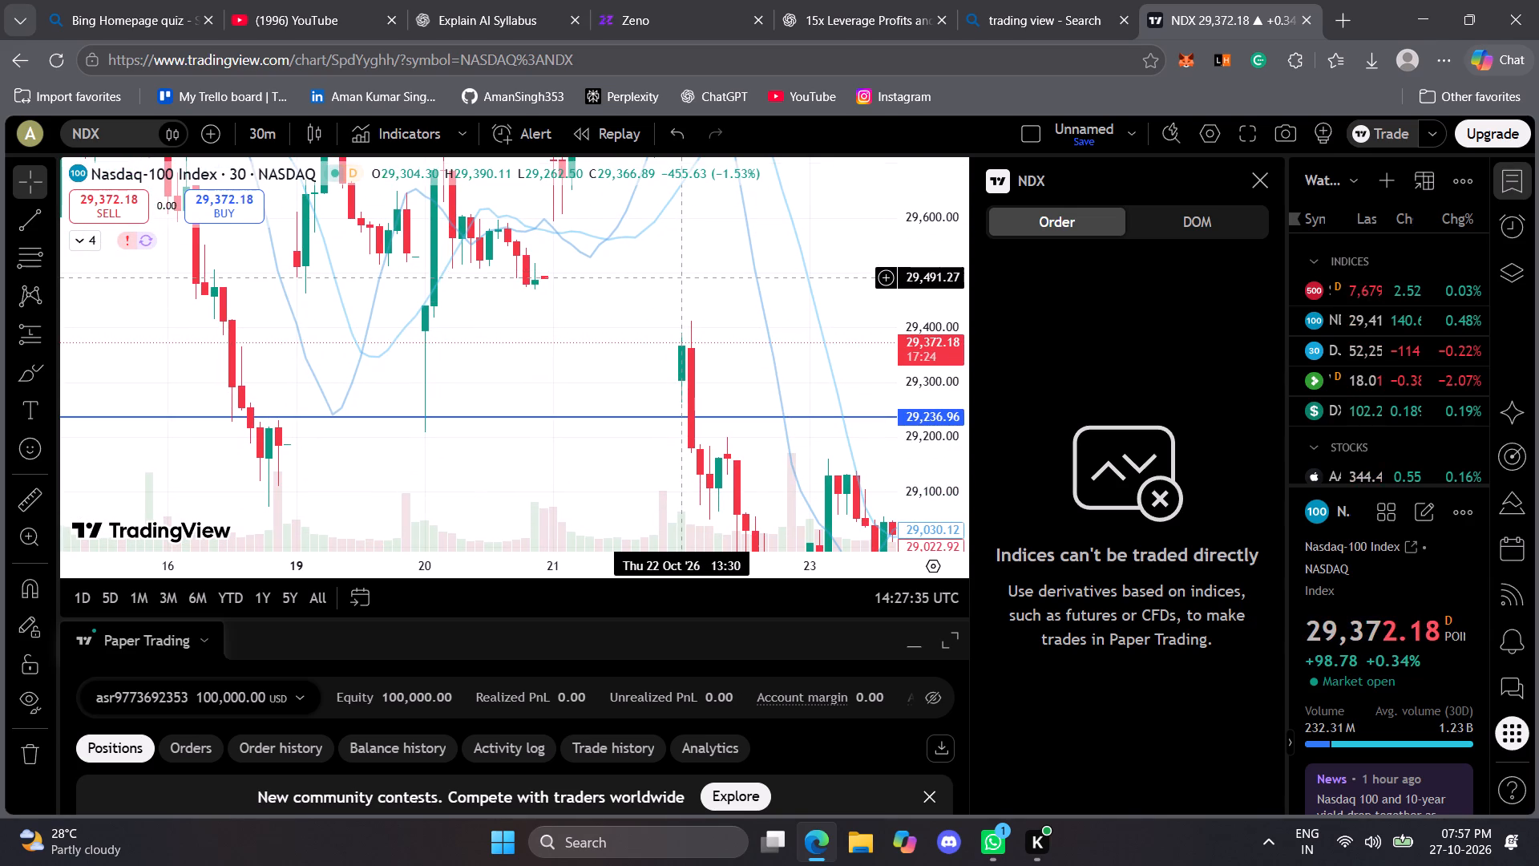
left_click(884, 272)
left_click(701, 514)
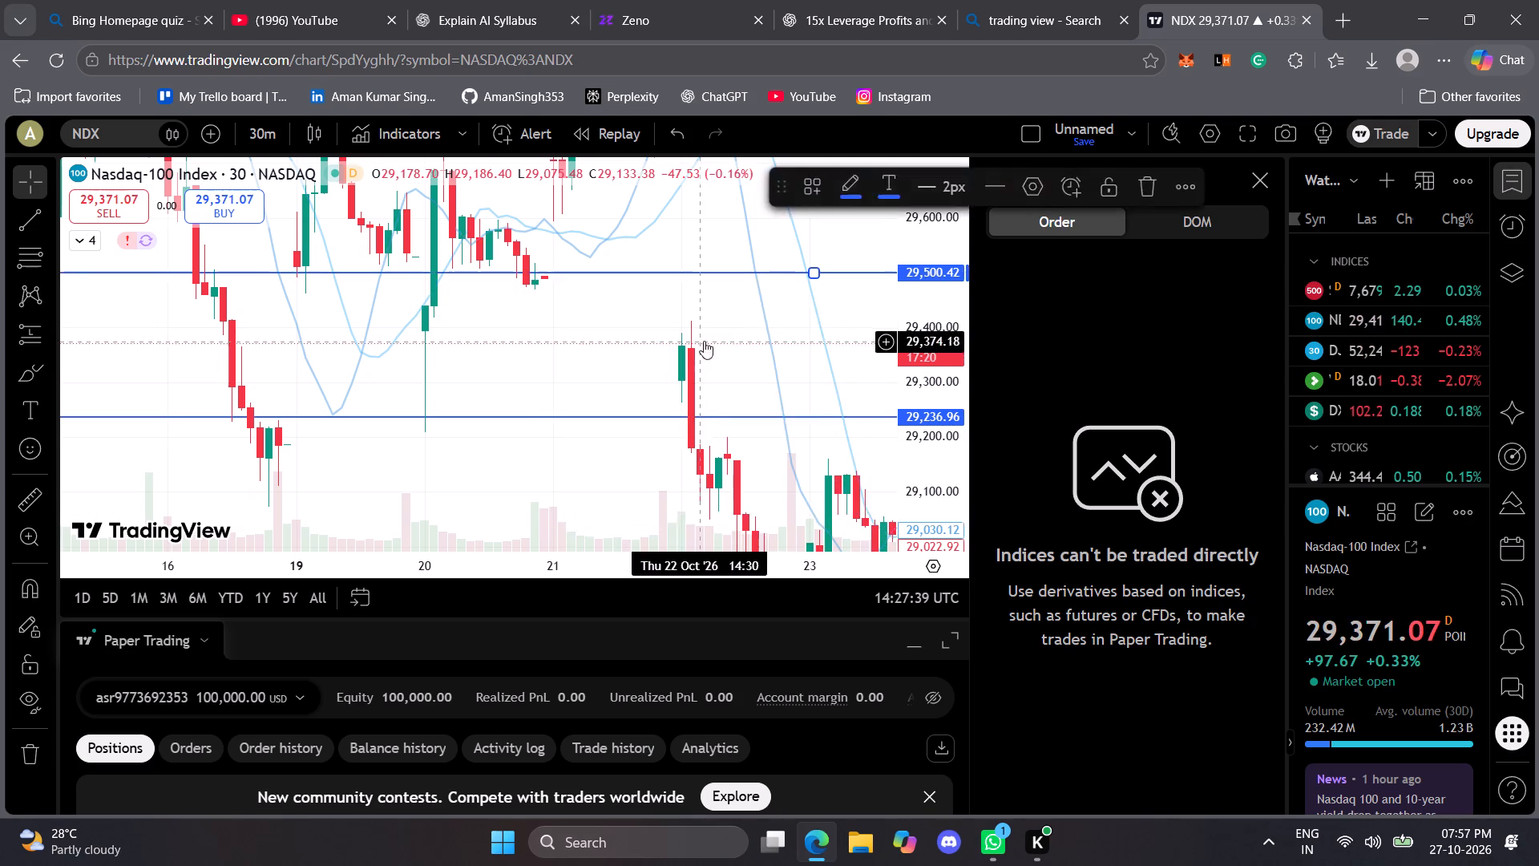
Return to the latest candles at the 5-minute interval and examine them around the 29,500.42 and 29,236.96 lines.
left_click_drag(704, 341, 189, 338)
left_click_drag(556, 326, 562, 371)
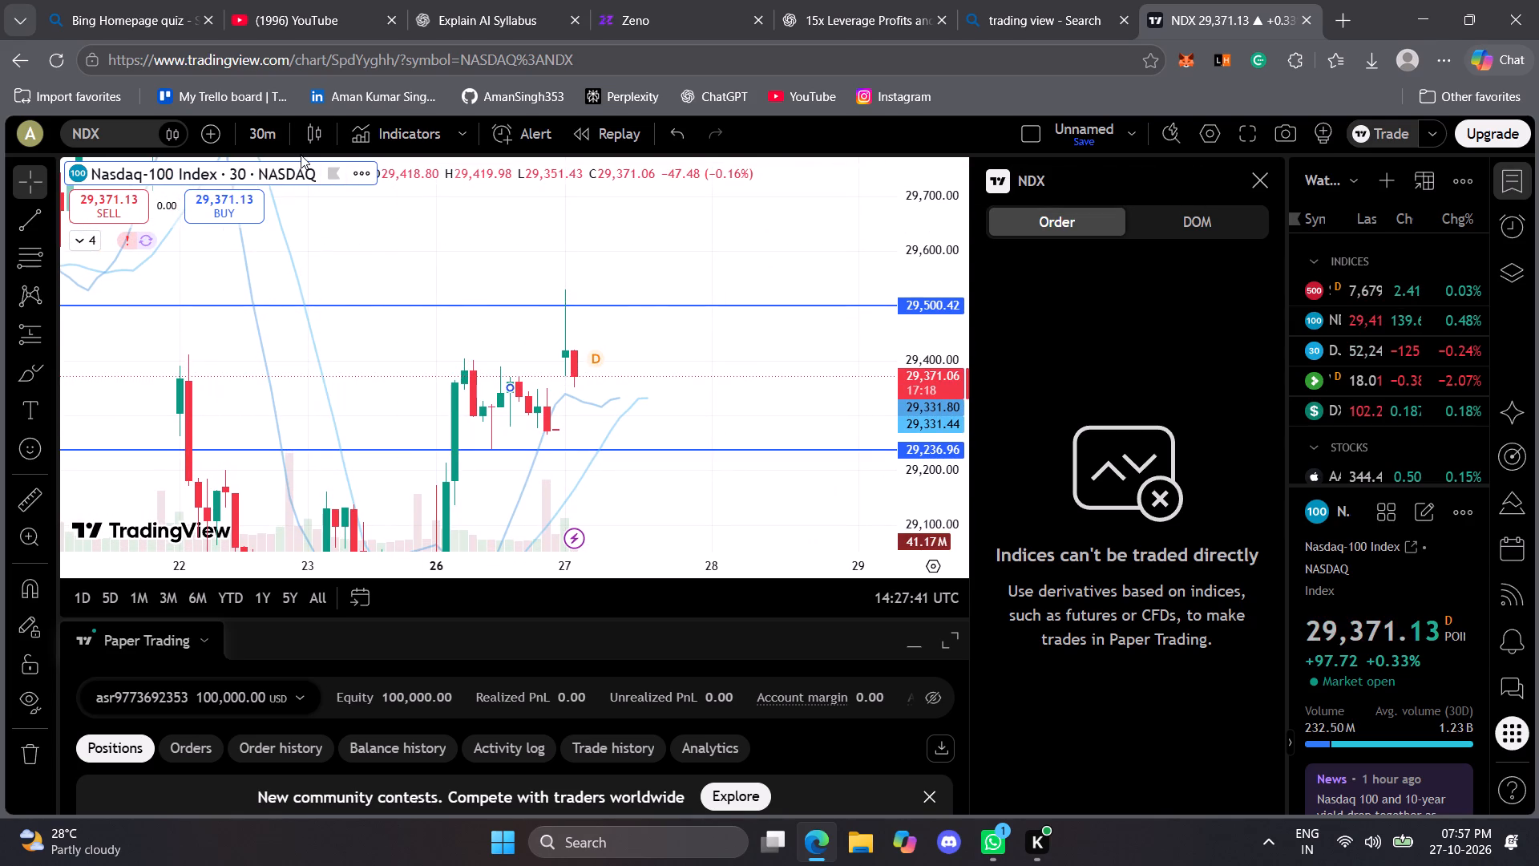
left_click(256, 143)
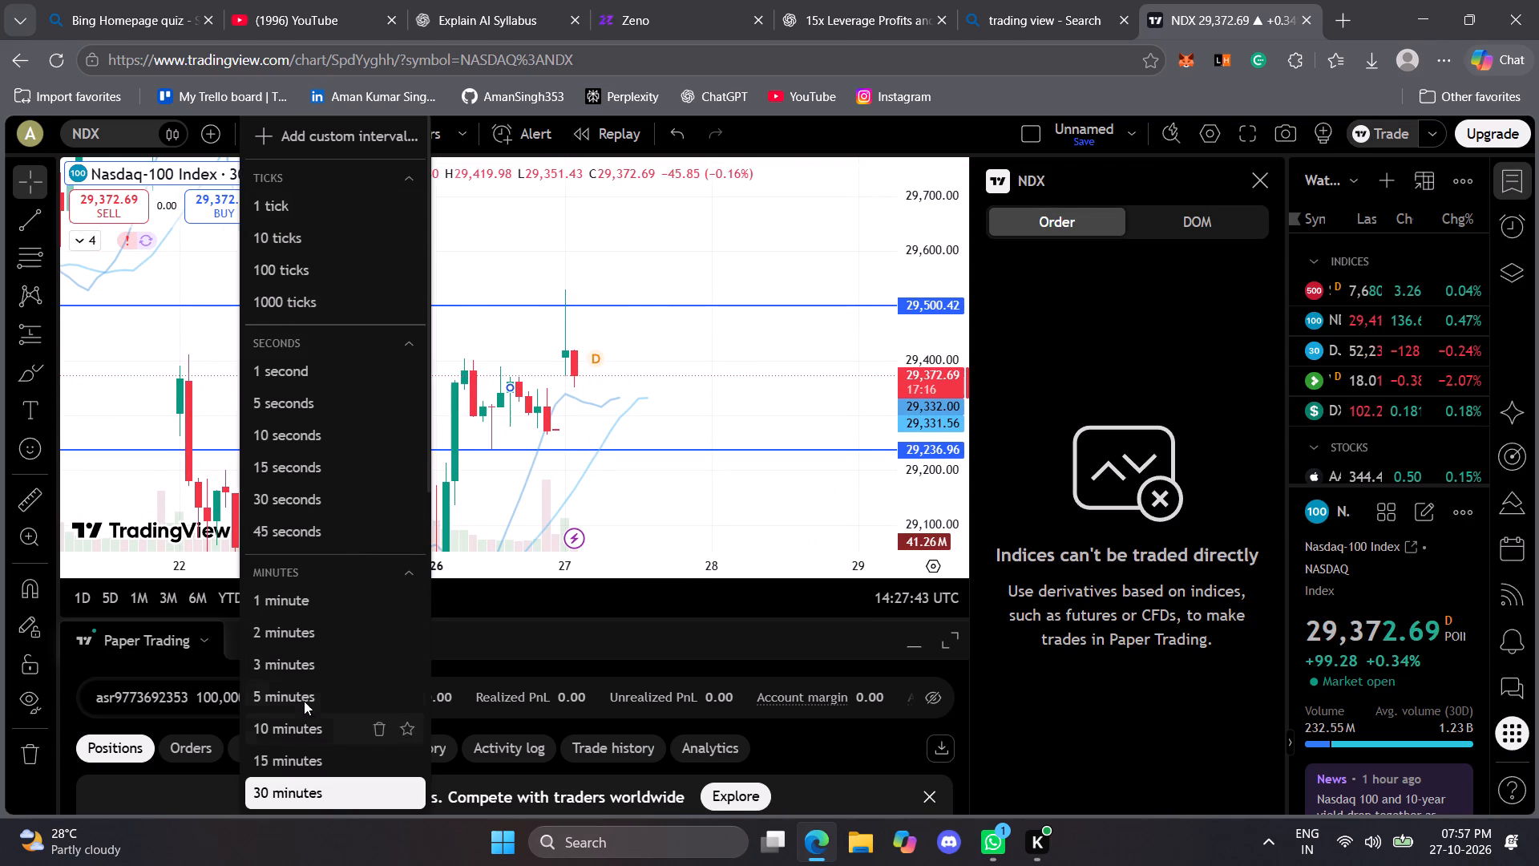
left_click(304, 698)
left_click_drag(694, 310, 752, 379)
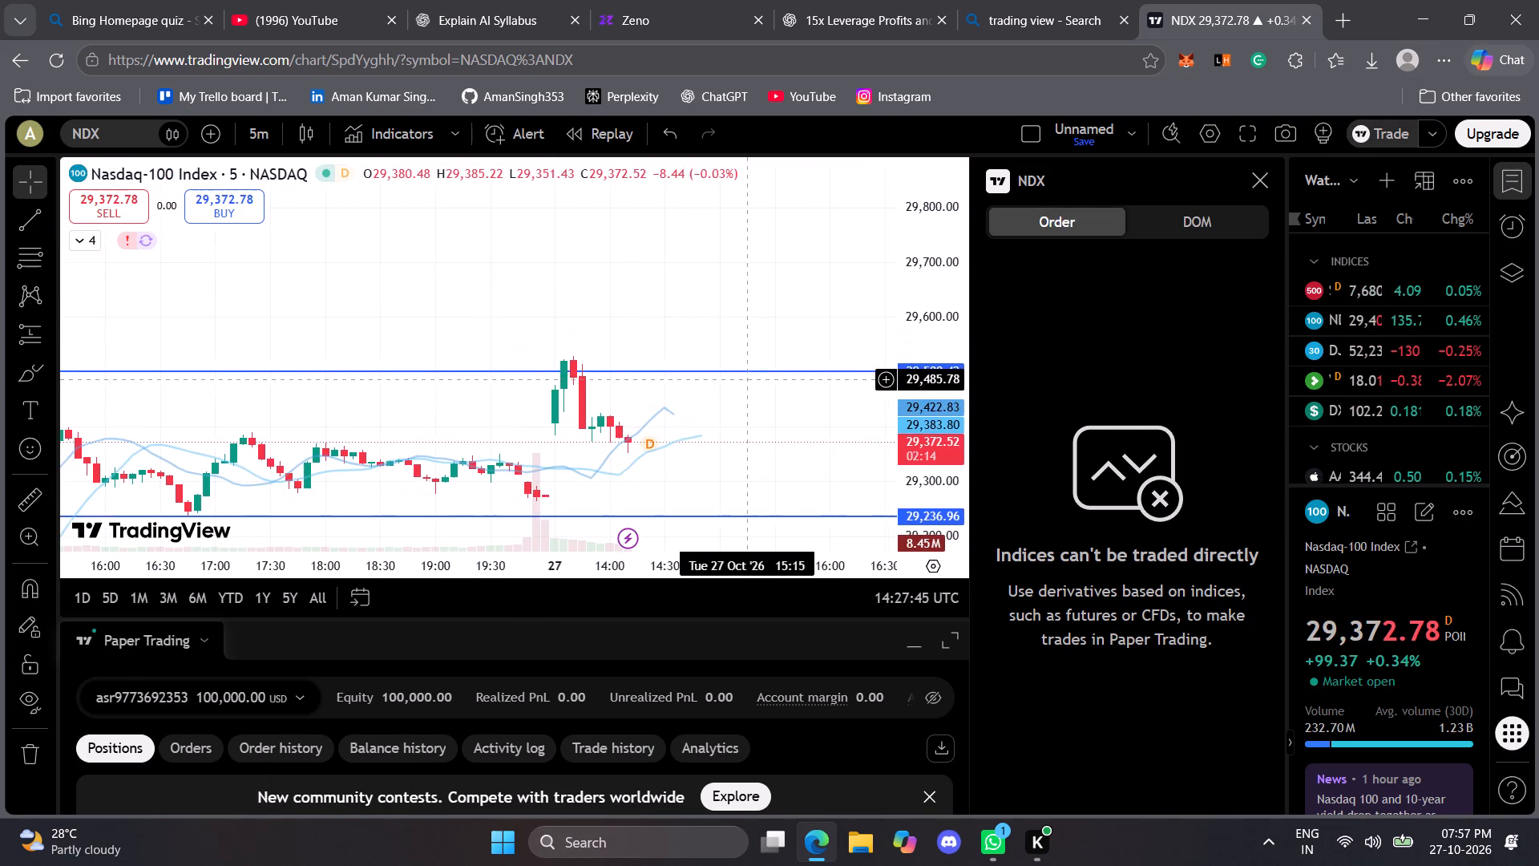
left_click_drag(592, 461, 602, 383)
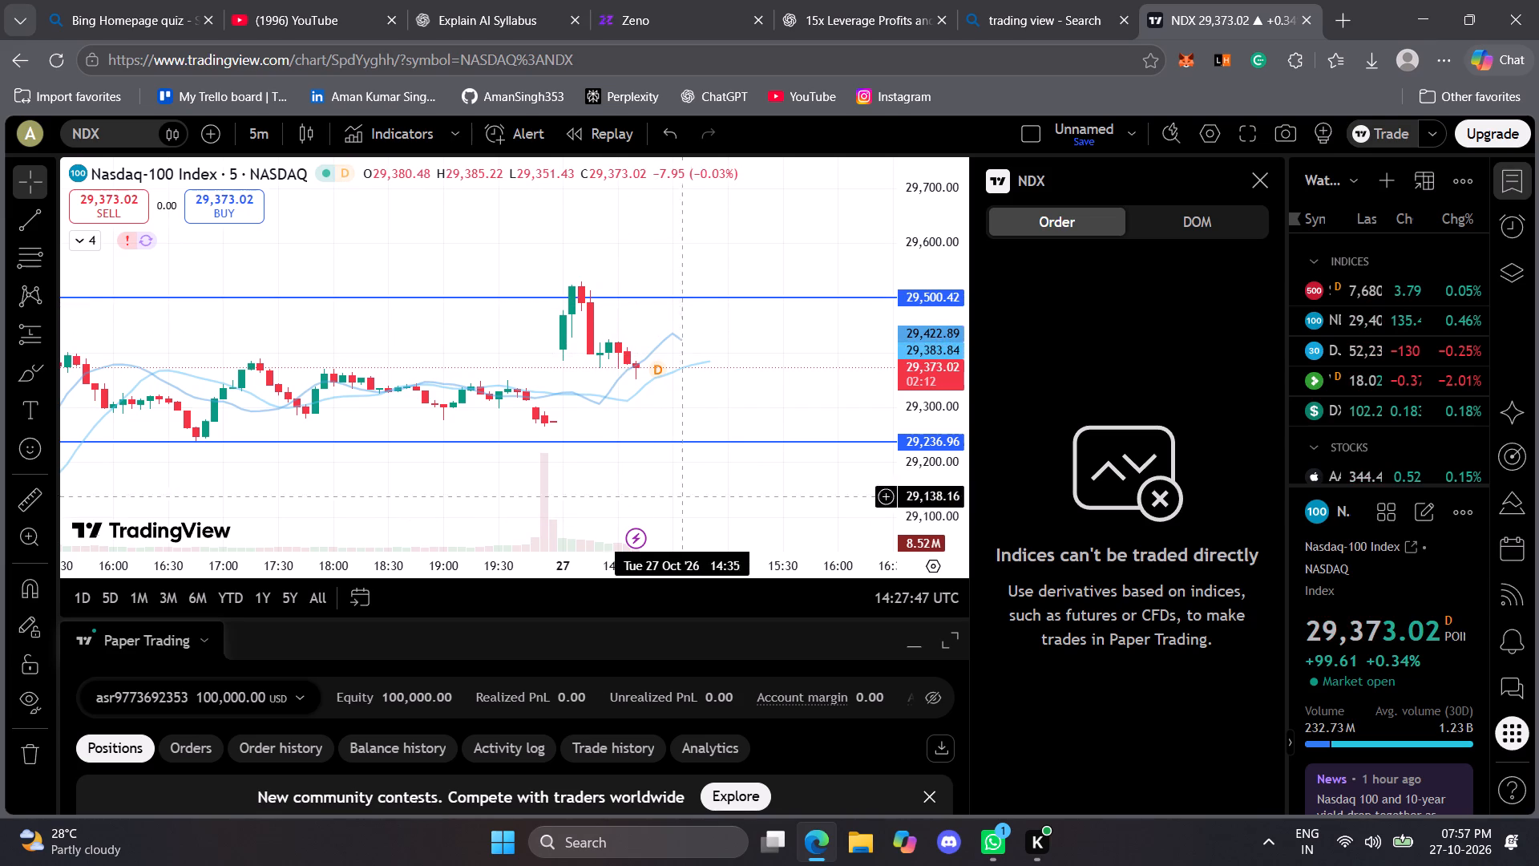
left_click_drag(655, 335, 668, 407)
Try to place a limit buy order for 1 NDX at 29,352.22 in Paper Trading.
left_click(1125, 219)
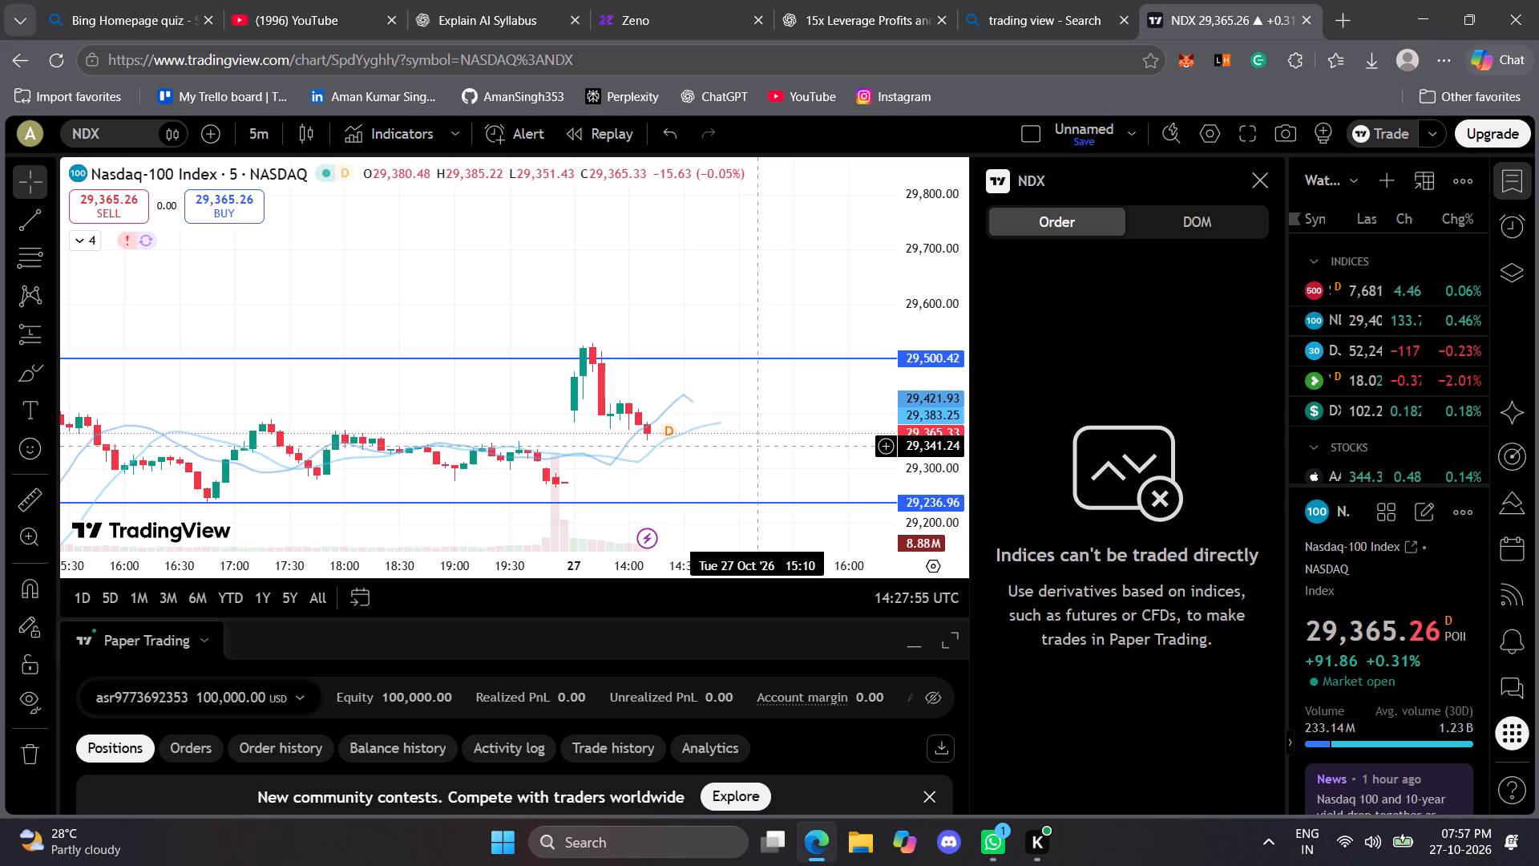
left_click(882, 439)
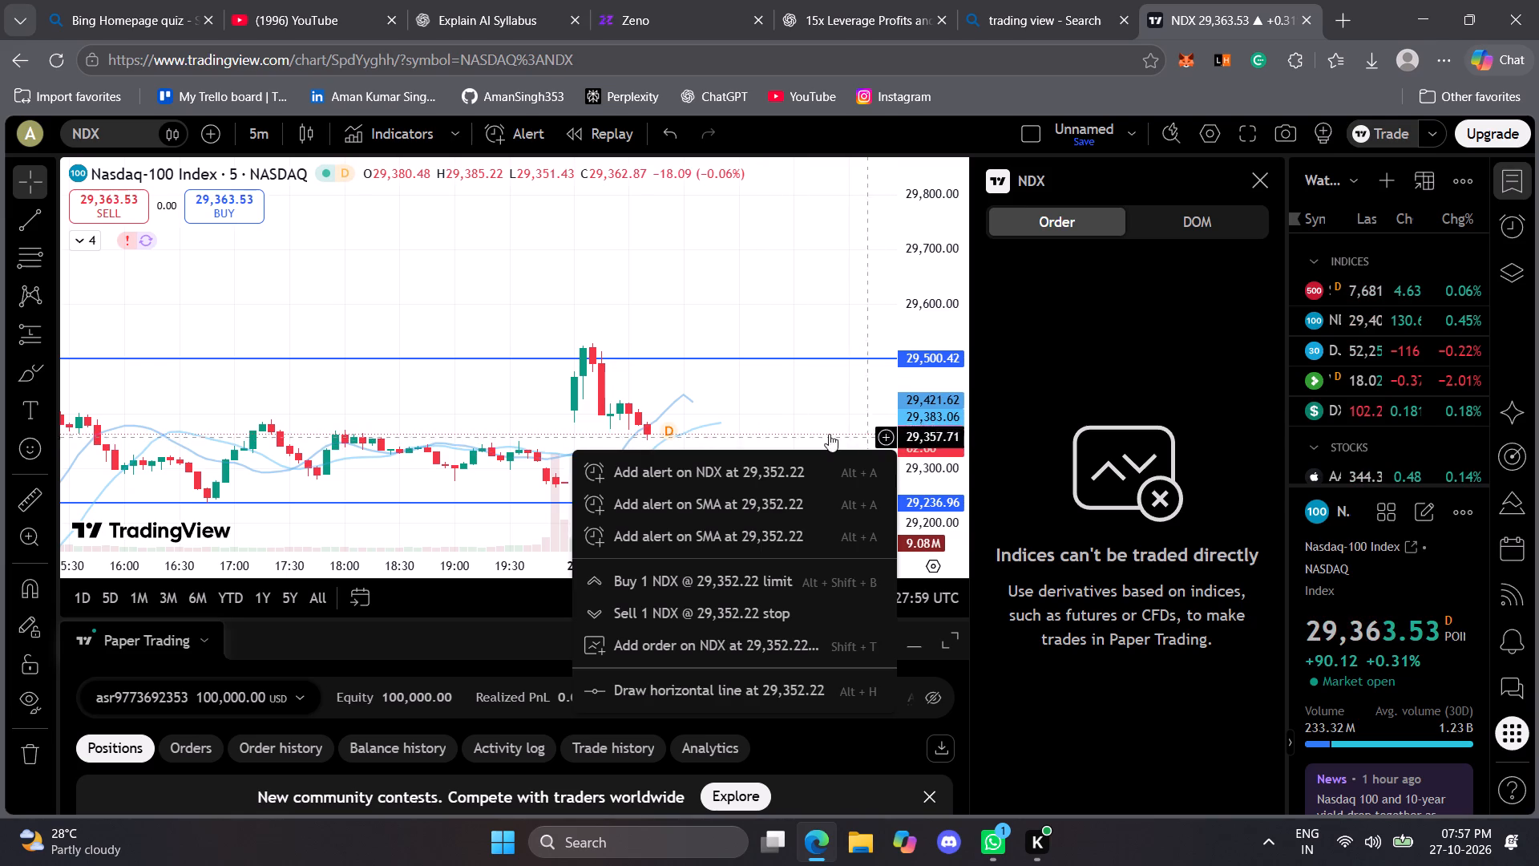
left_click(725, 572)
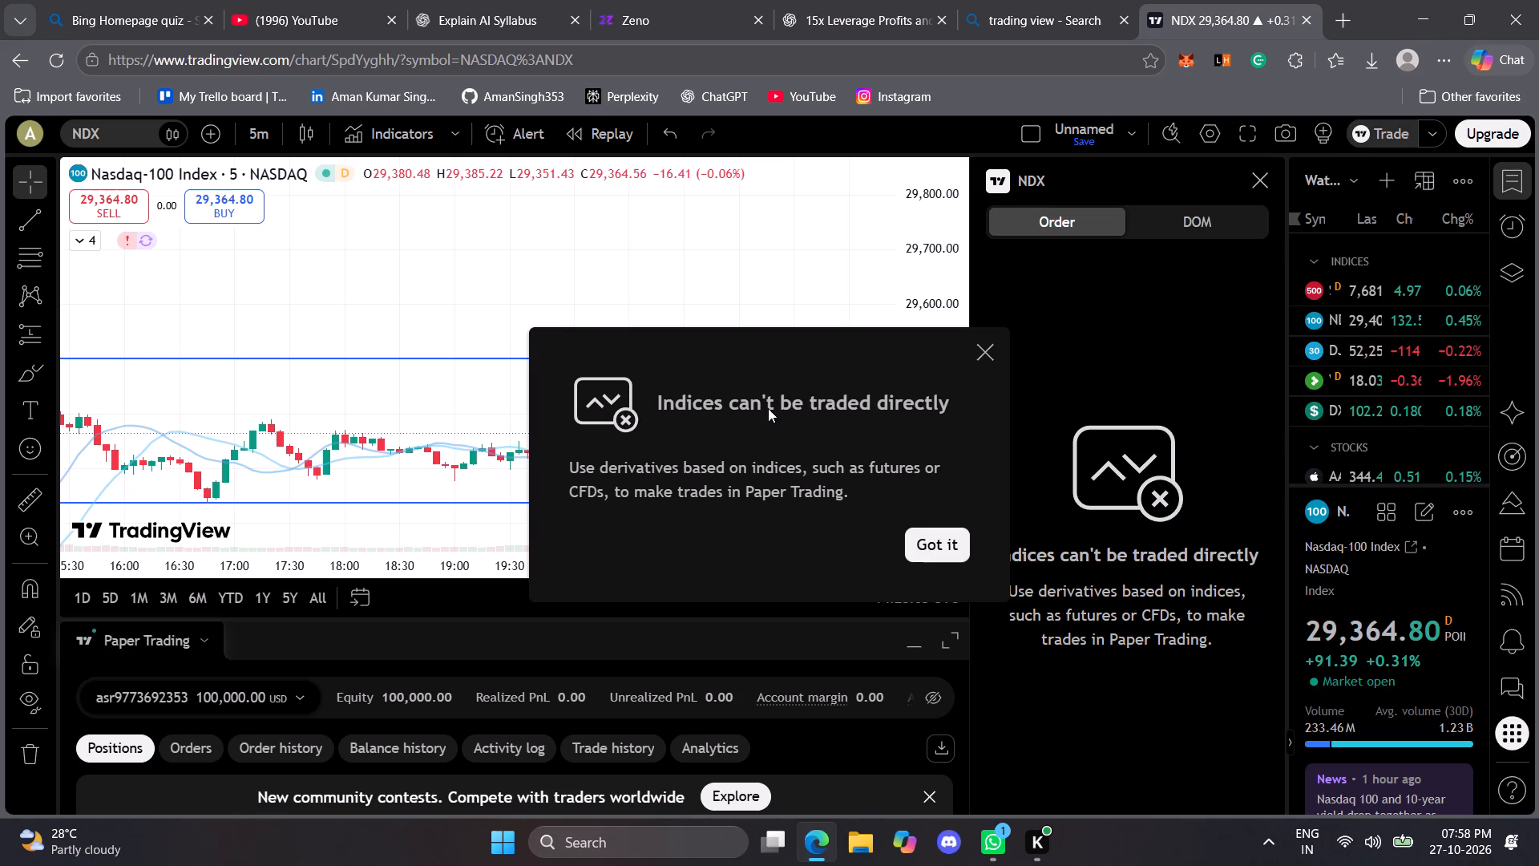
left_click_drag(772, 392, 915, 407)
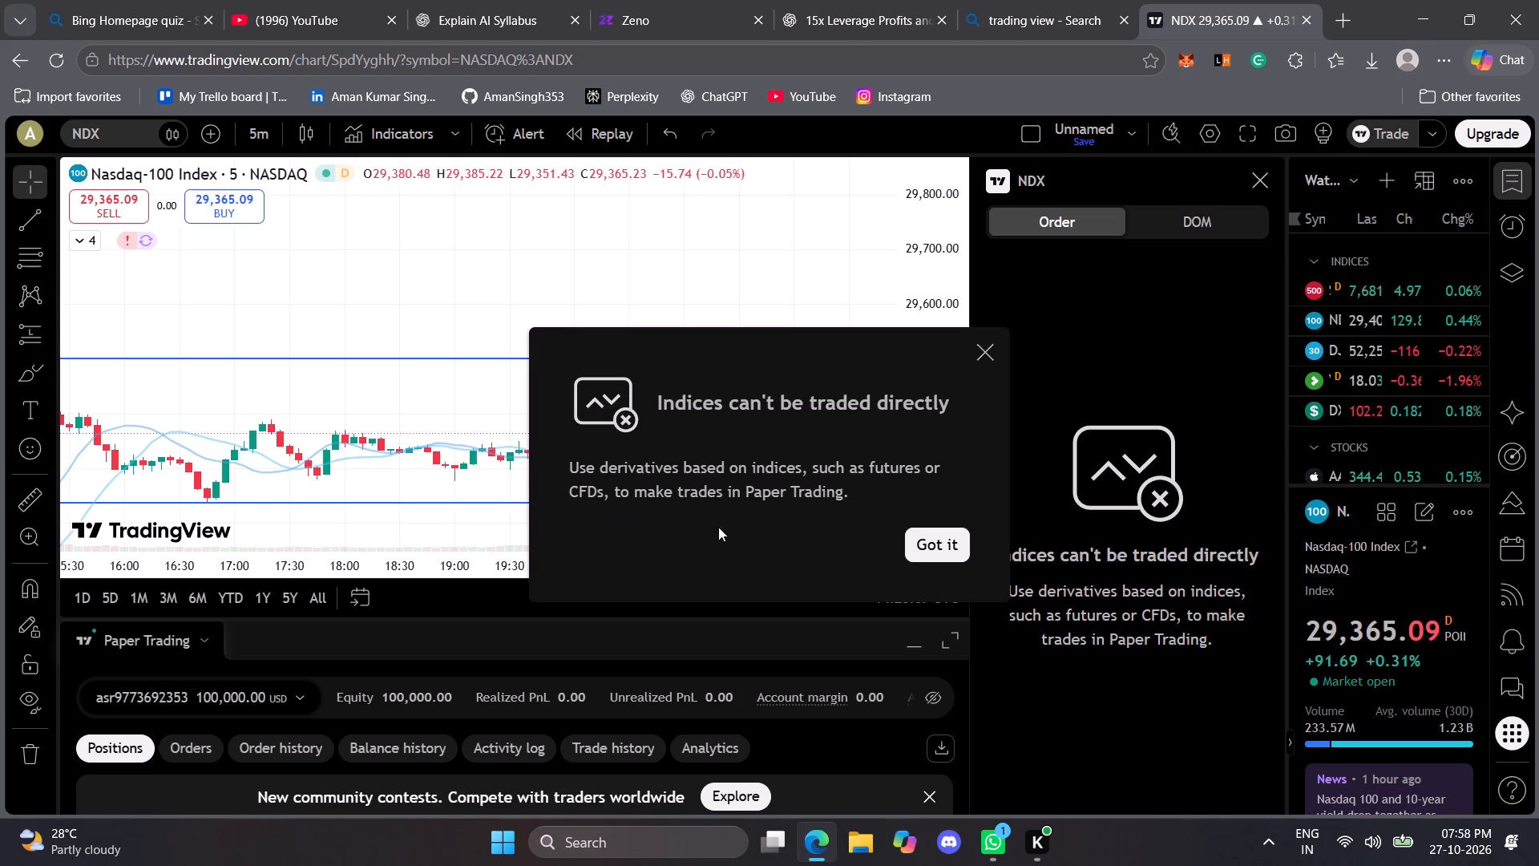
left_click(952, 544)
Check the depth-of-market view for NDX and go back to the order view.
left_click(1188, 223)
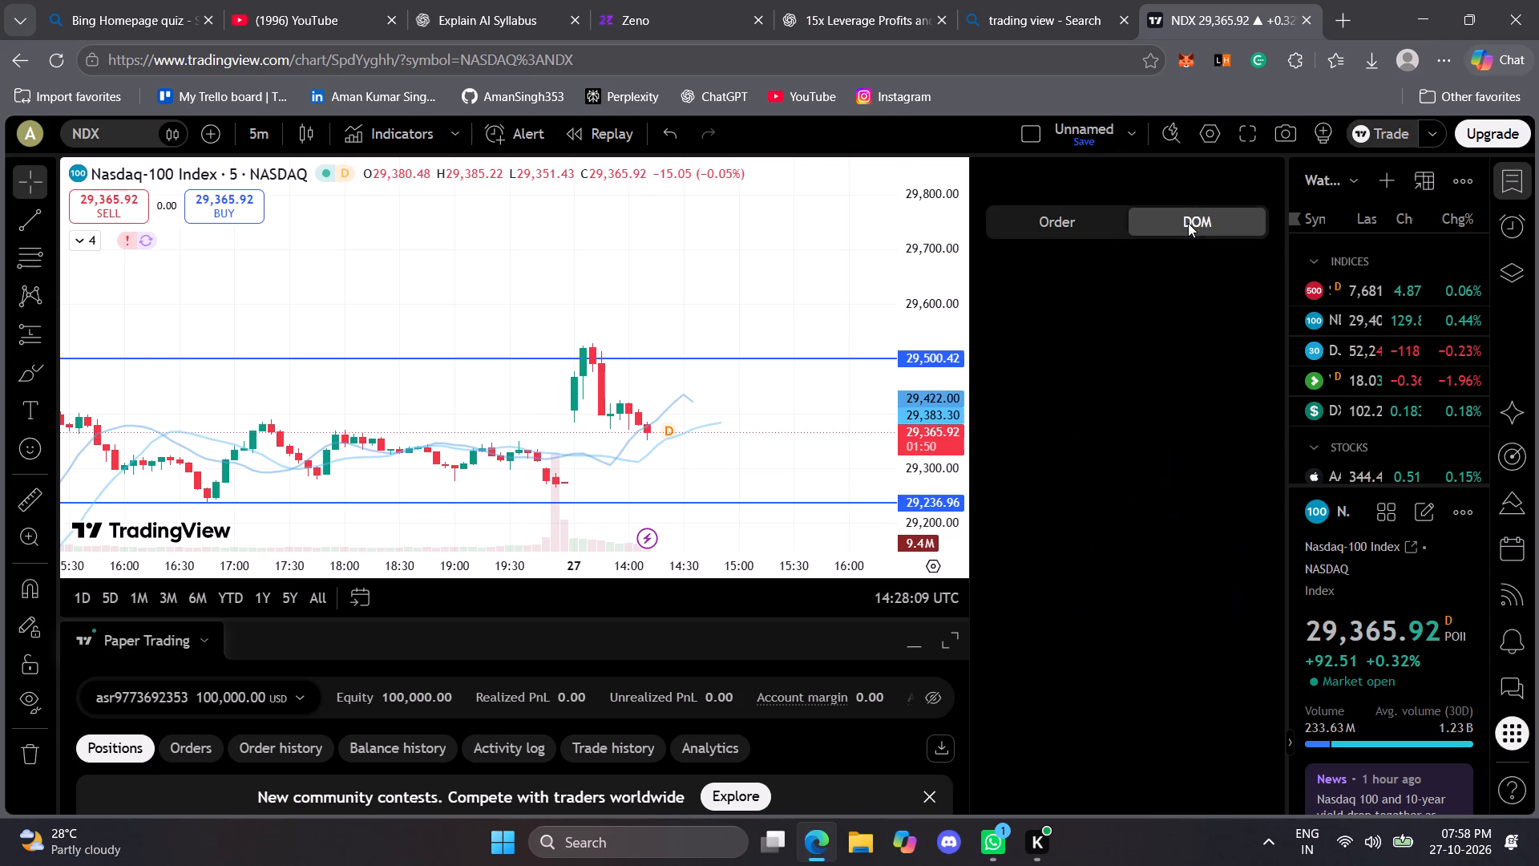
left_click(1016, 187)
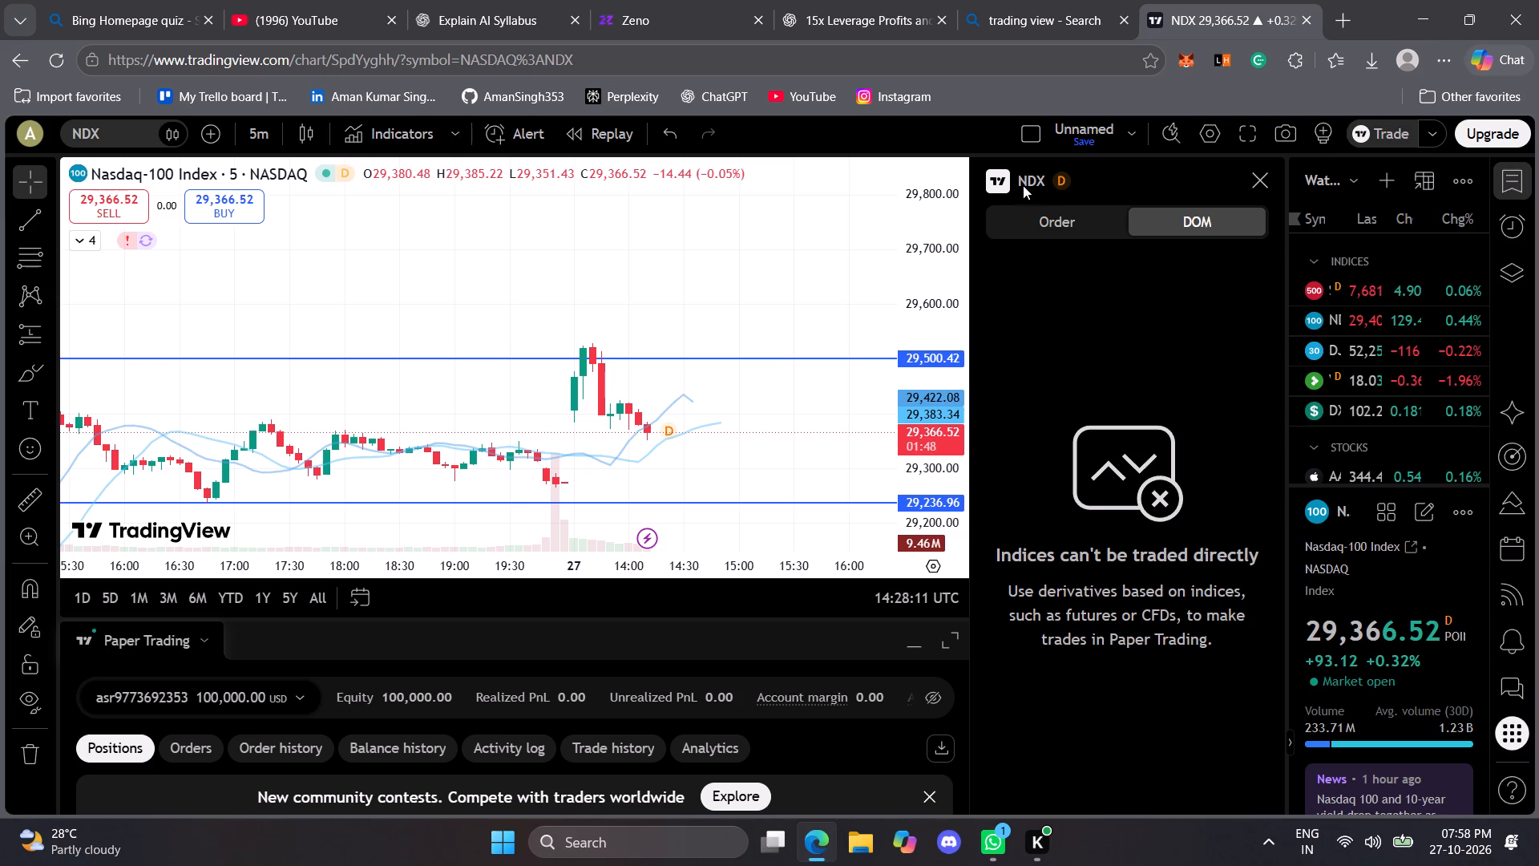
left_click(1039, 208)
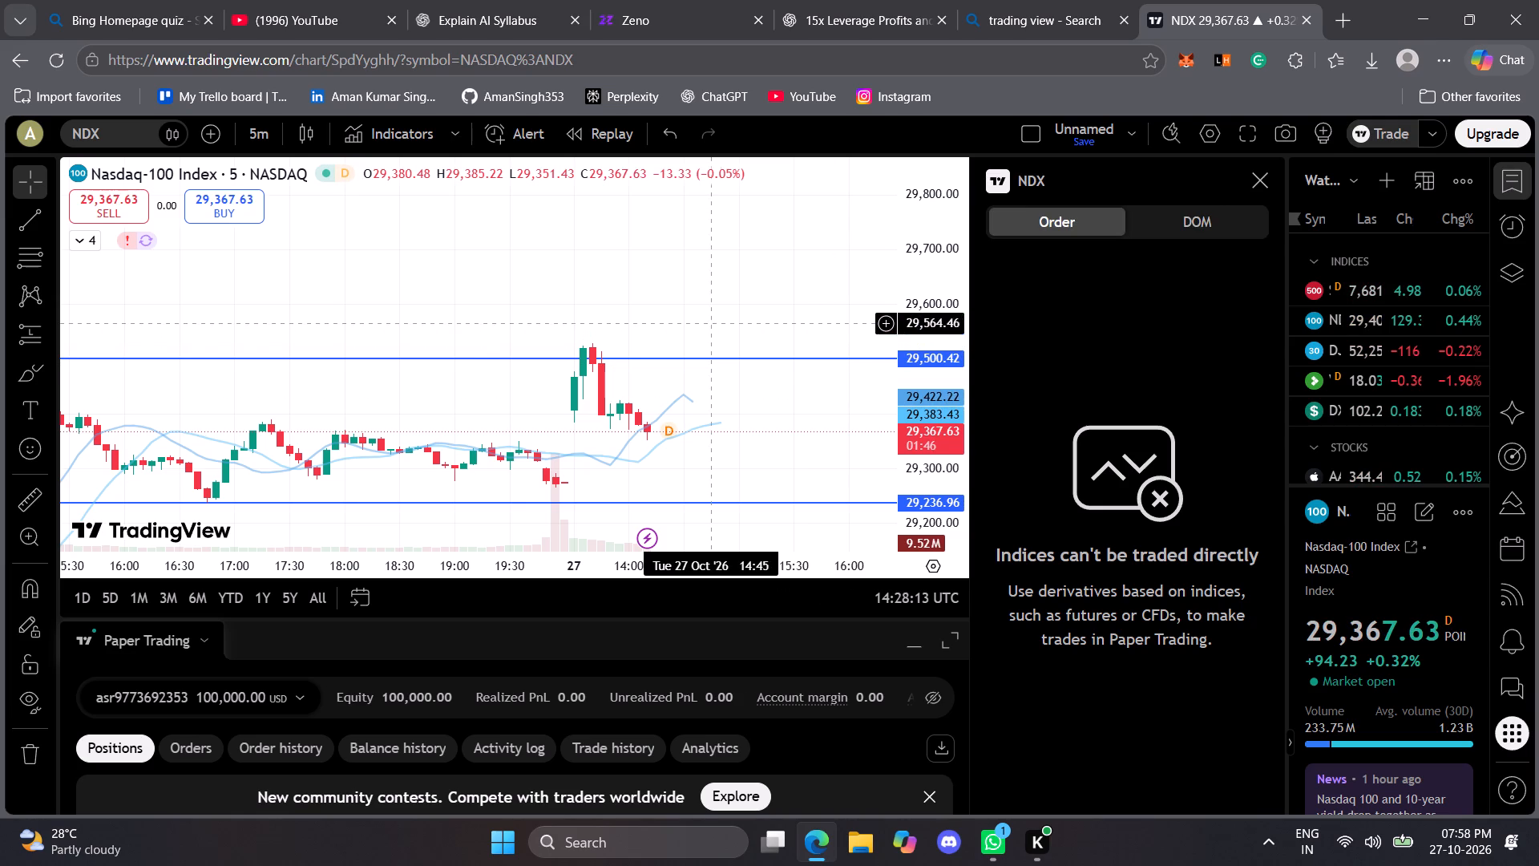
left_click(1431, 133)
left_click(1431, 133)
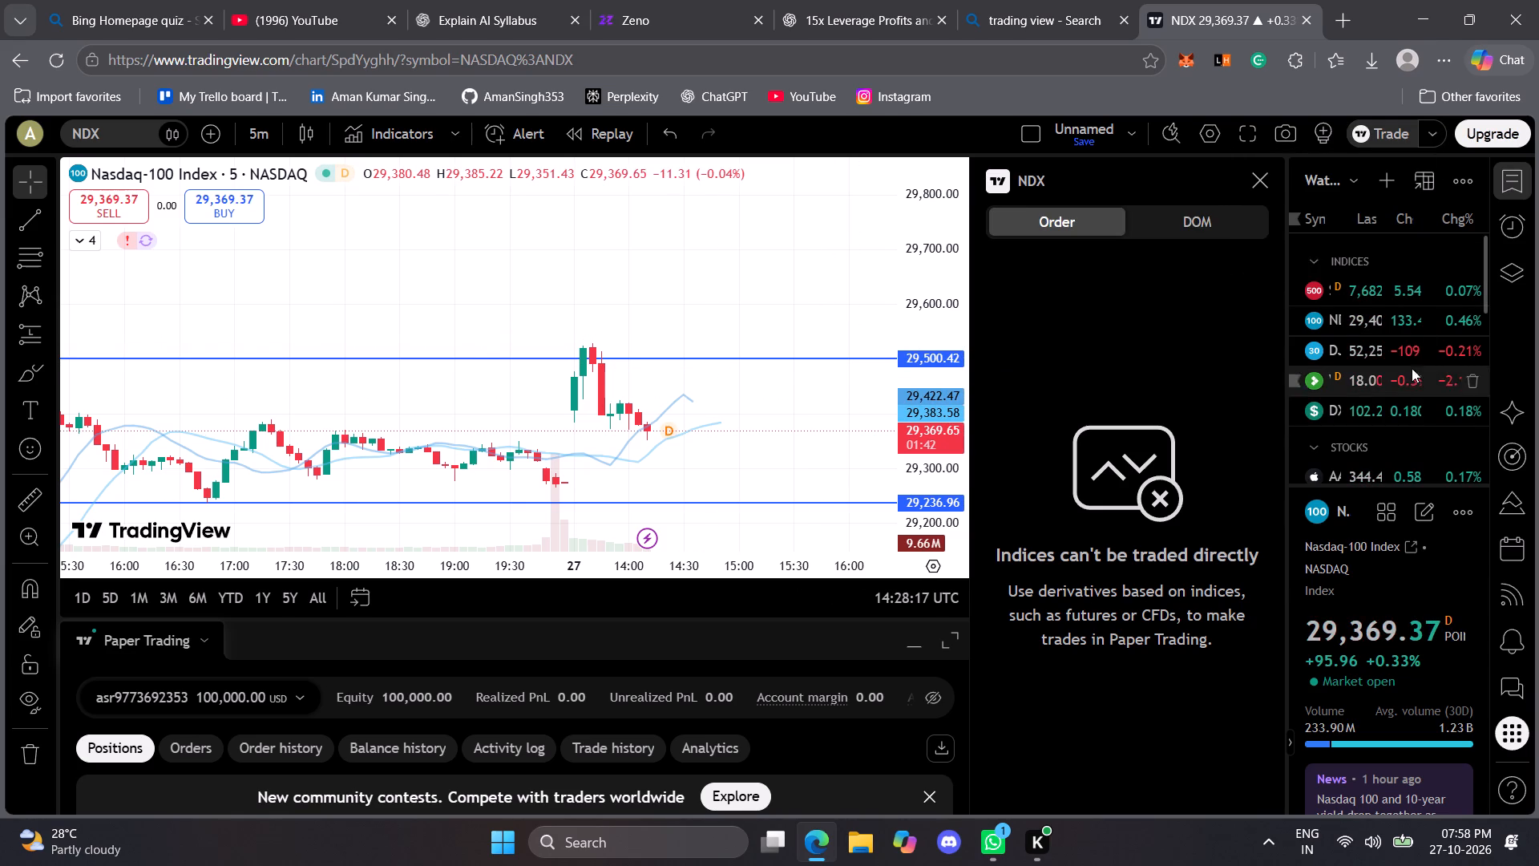
Switch the chart to the NASDAQ-100 Technology Sector index (NDXT) and look over its latest 5-minute candles.
left_click(102, 119)
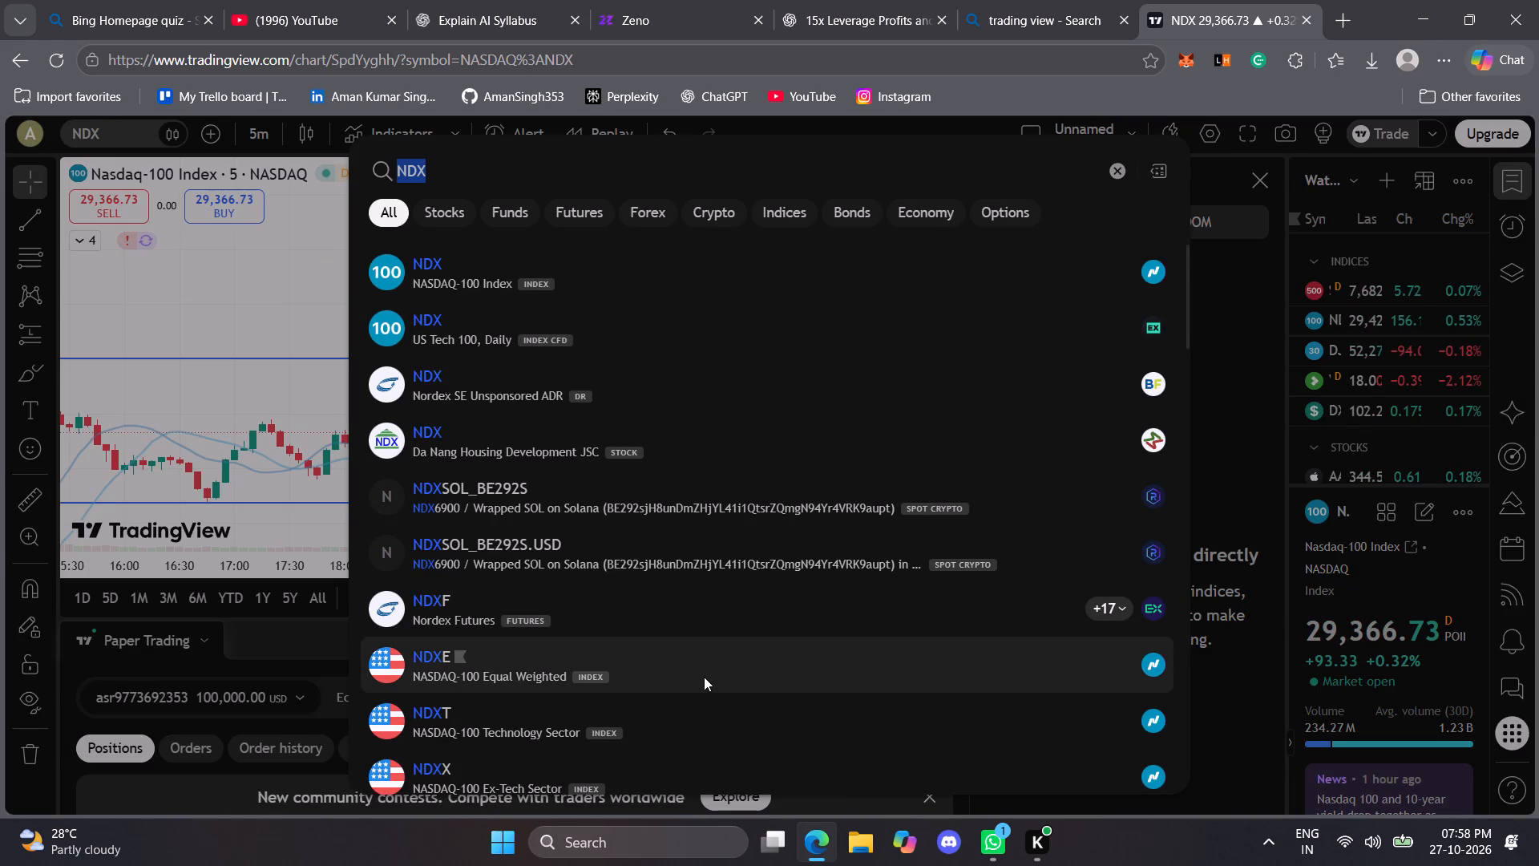
left_click(712, 723)
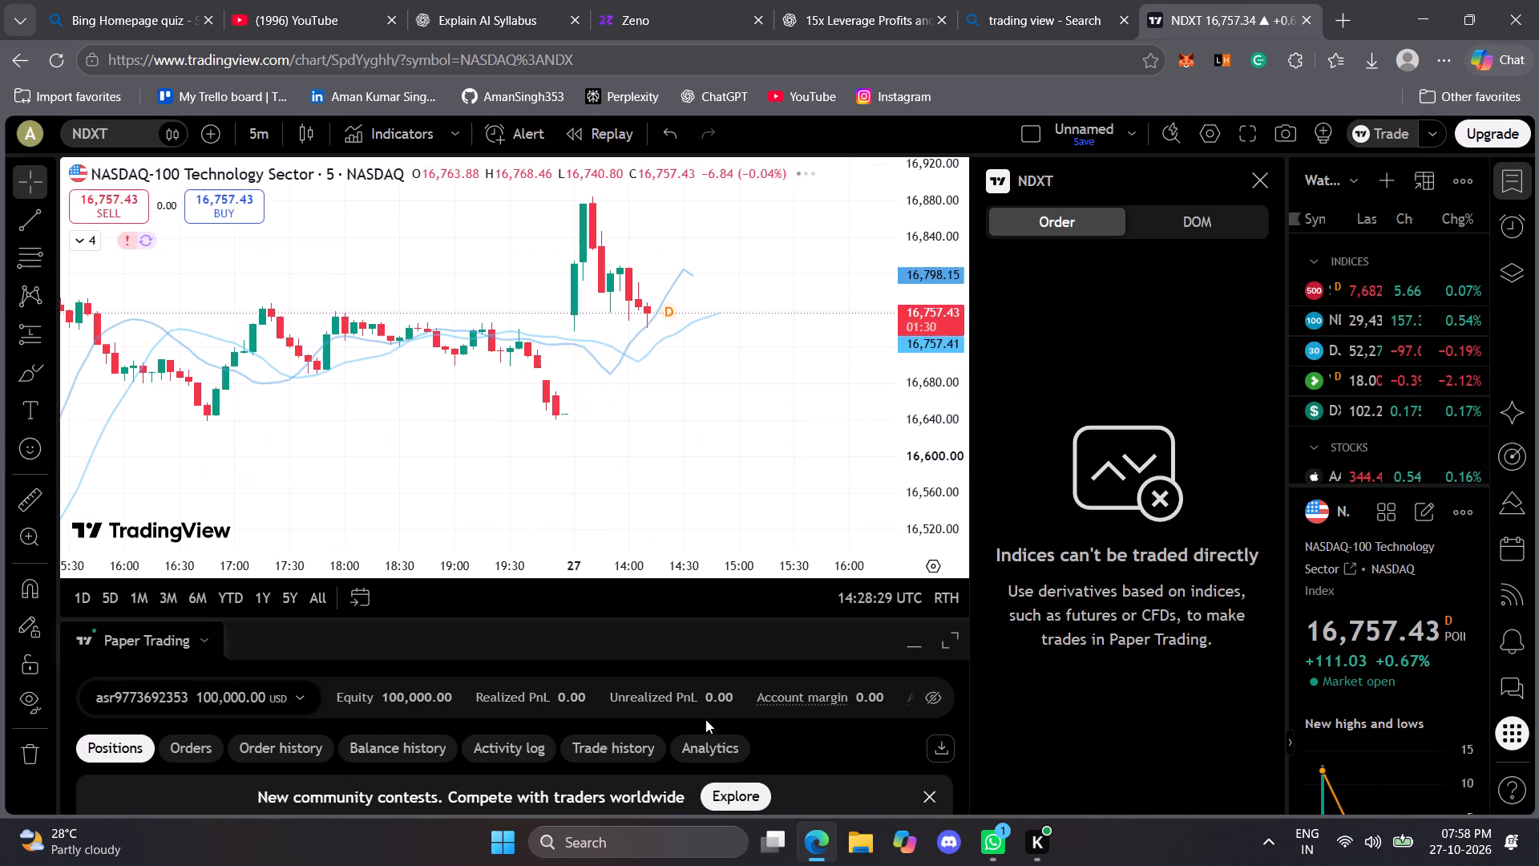
left_click_drag(560, 368, 418, 427)
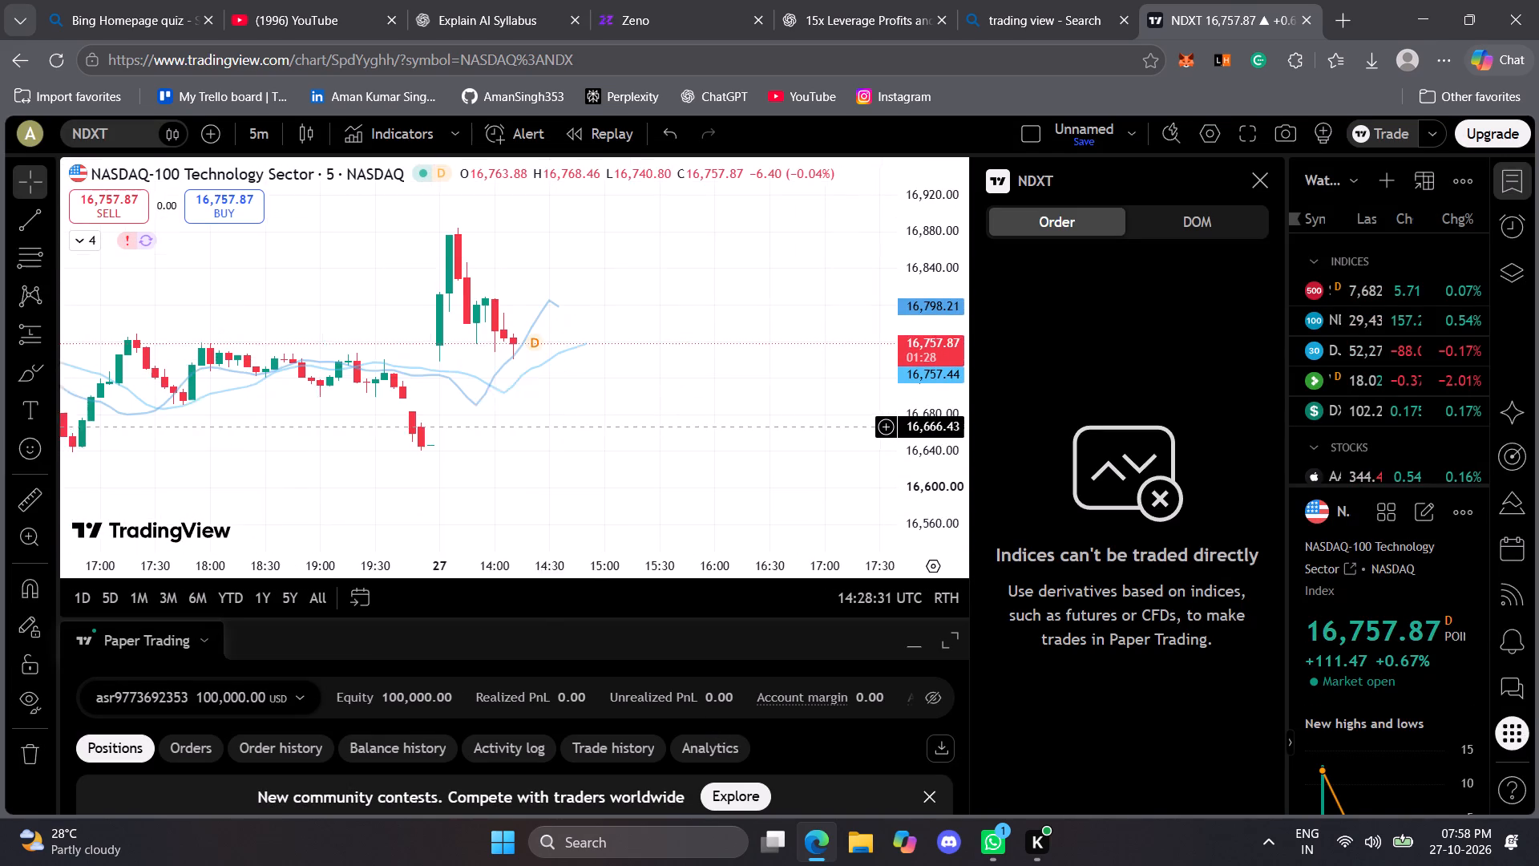
left_click_drag(418, 427, 417, 427)
left_click_drag(529, 340, 566, 460)
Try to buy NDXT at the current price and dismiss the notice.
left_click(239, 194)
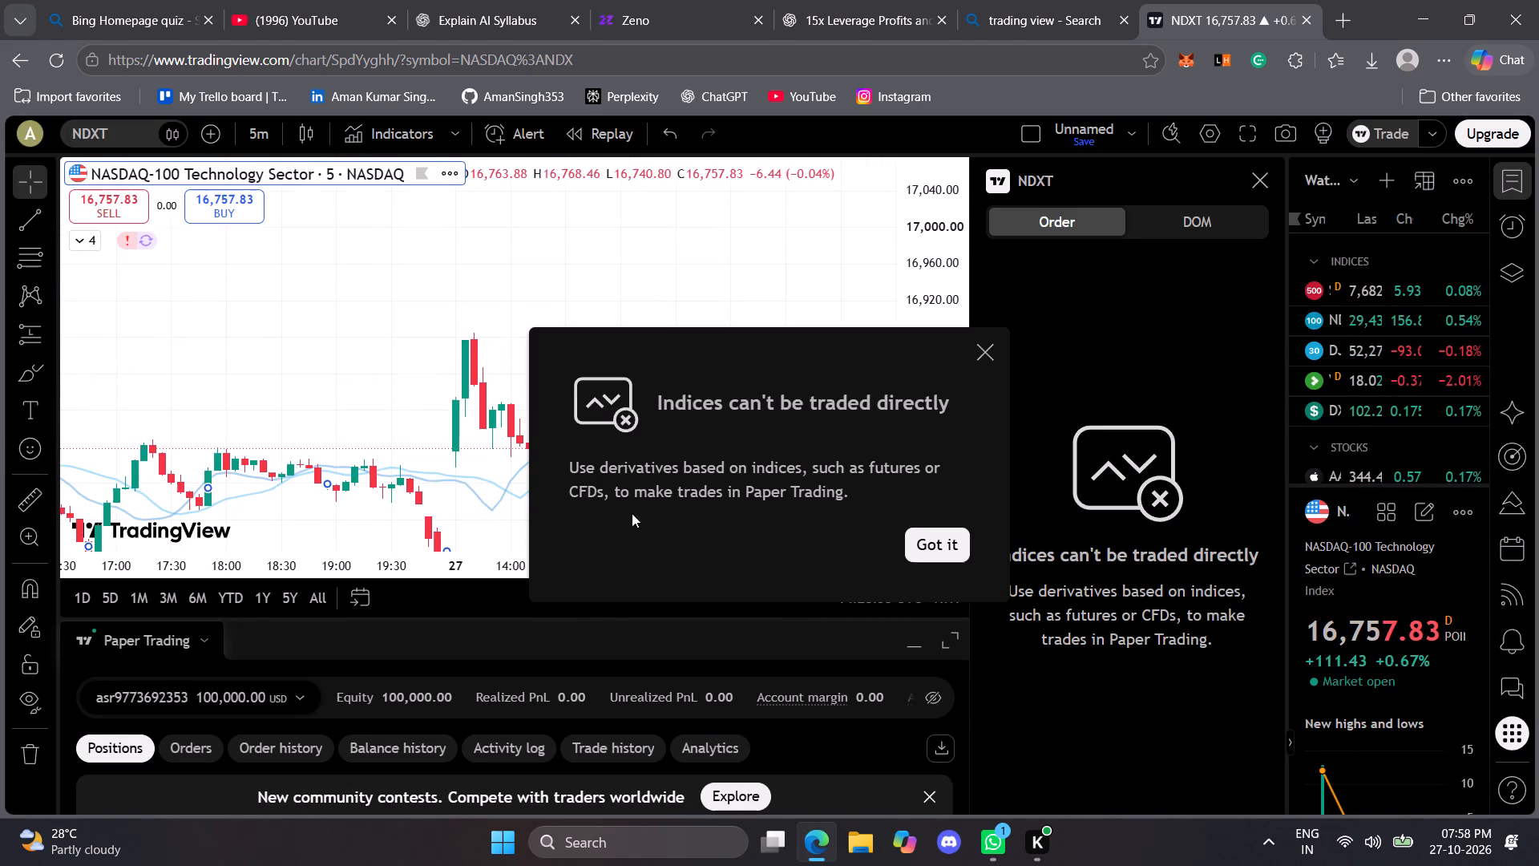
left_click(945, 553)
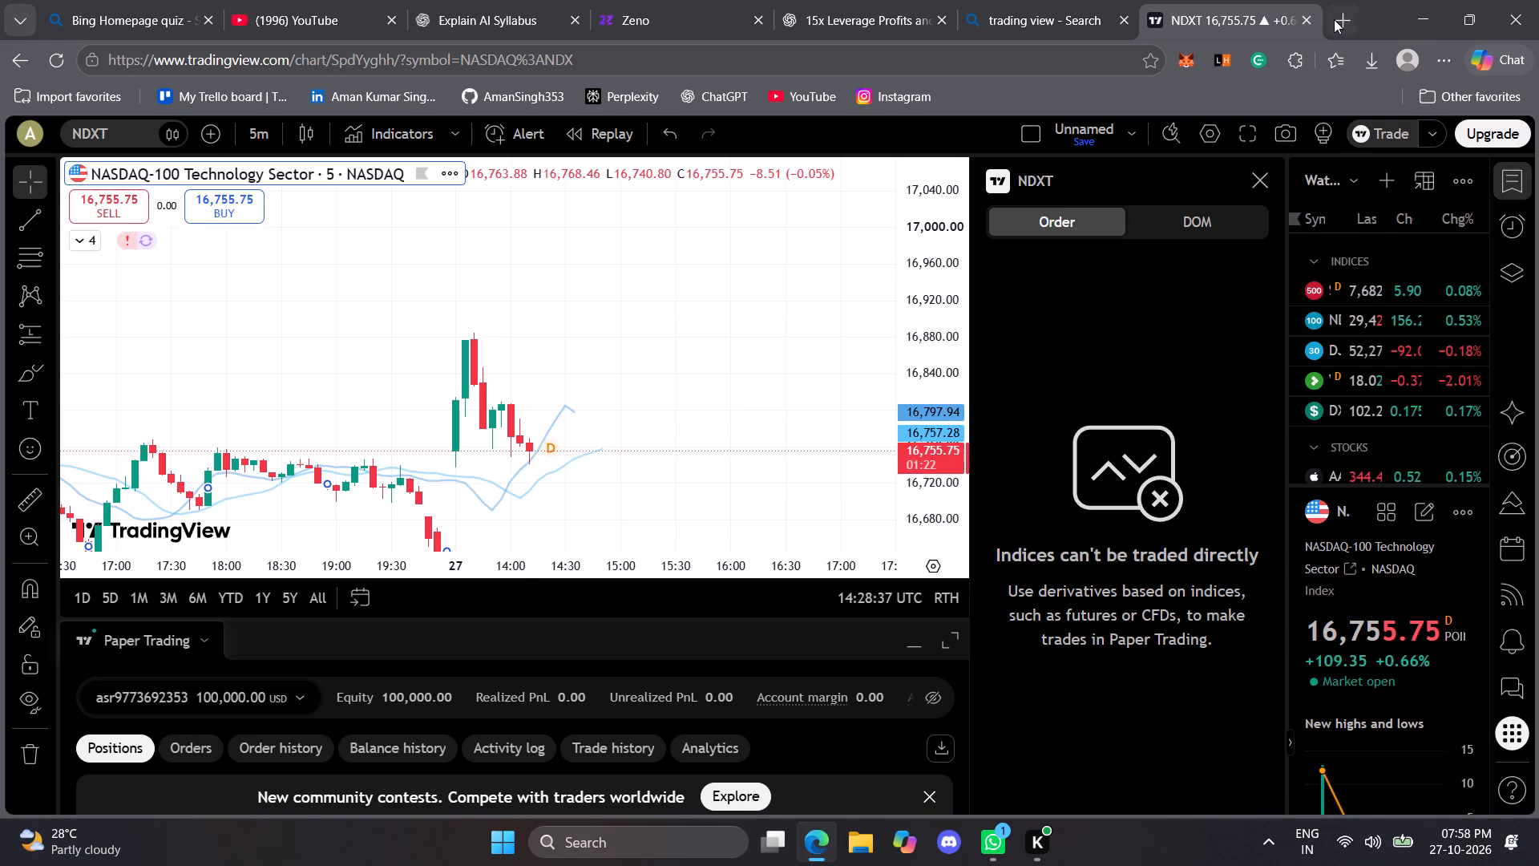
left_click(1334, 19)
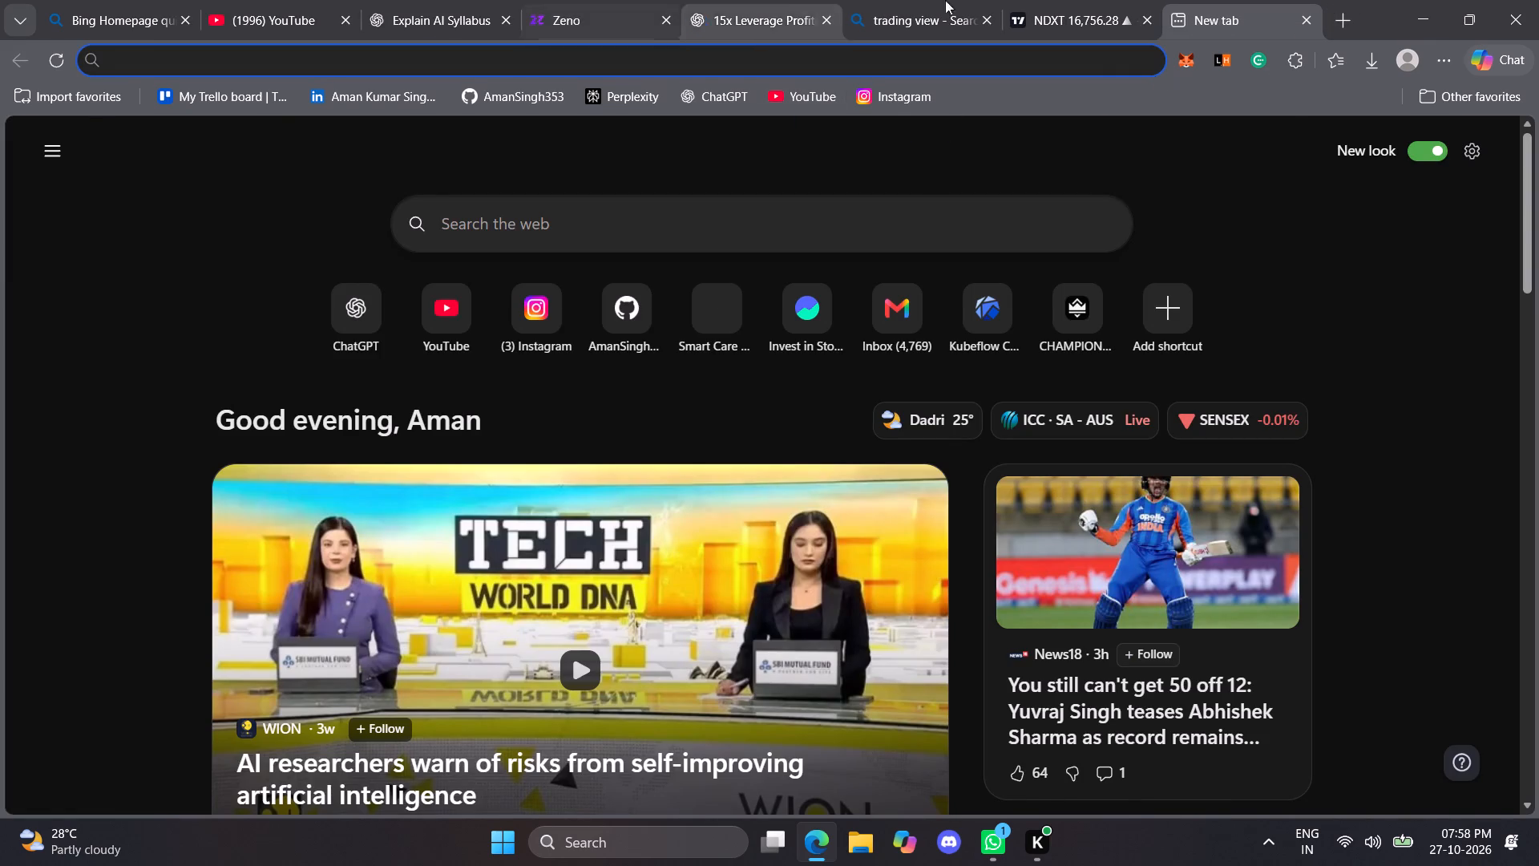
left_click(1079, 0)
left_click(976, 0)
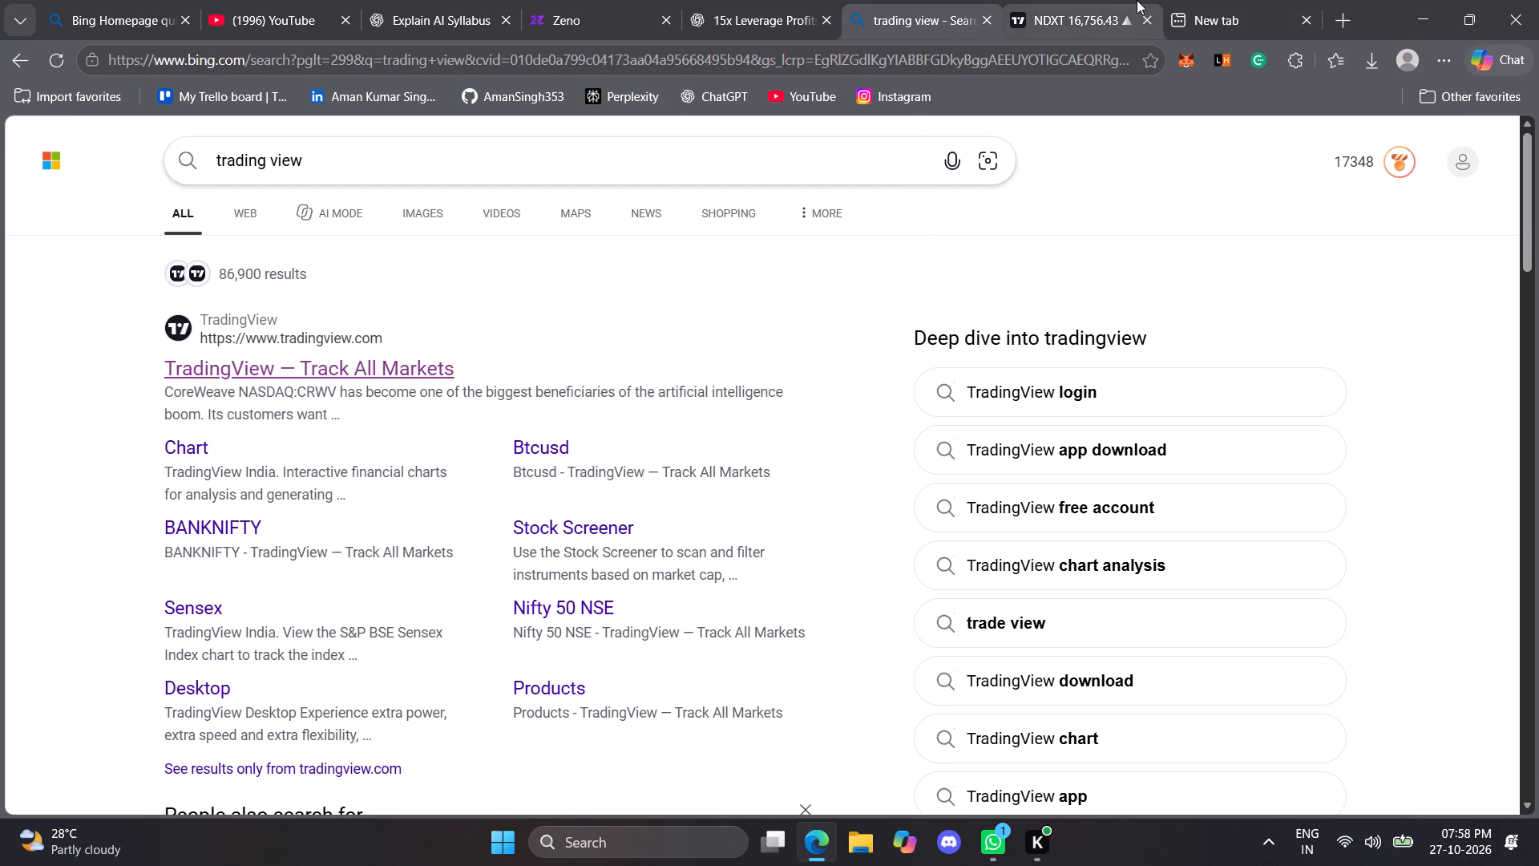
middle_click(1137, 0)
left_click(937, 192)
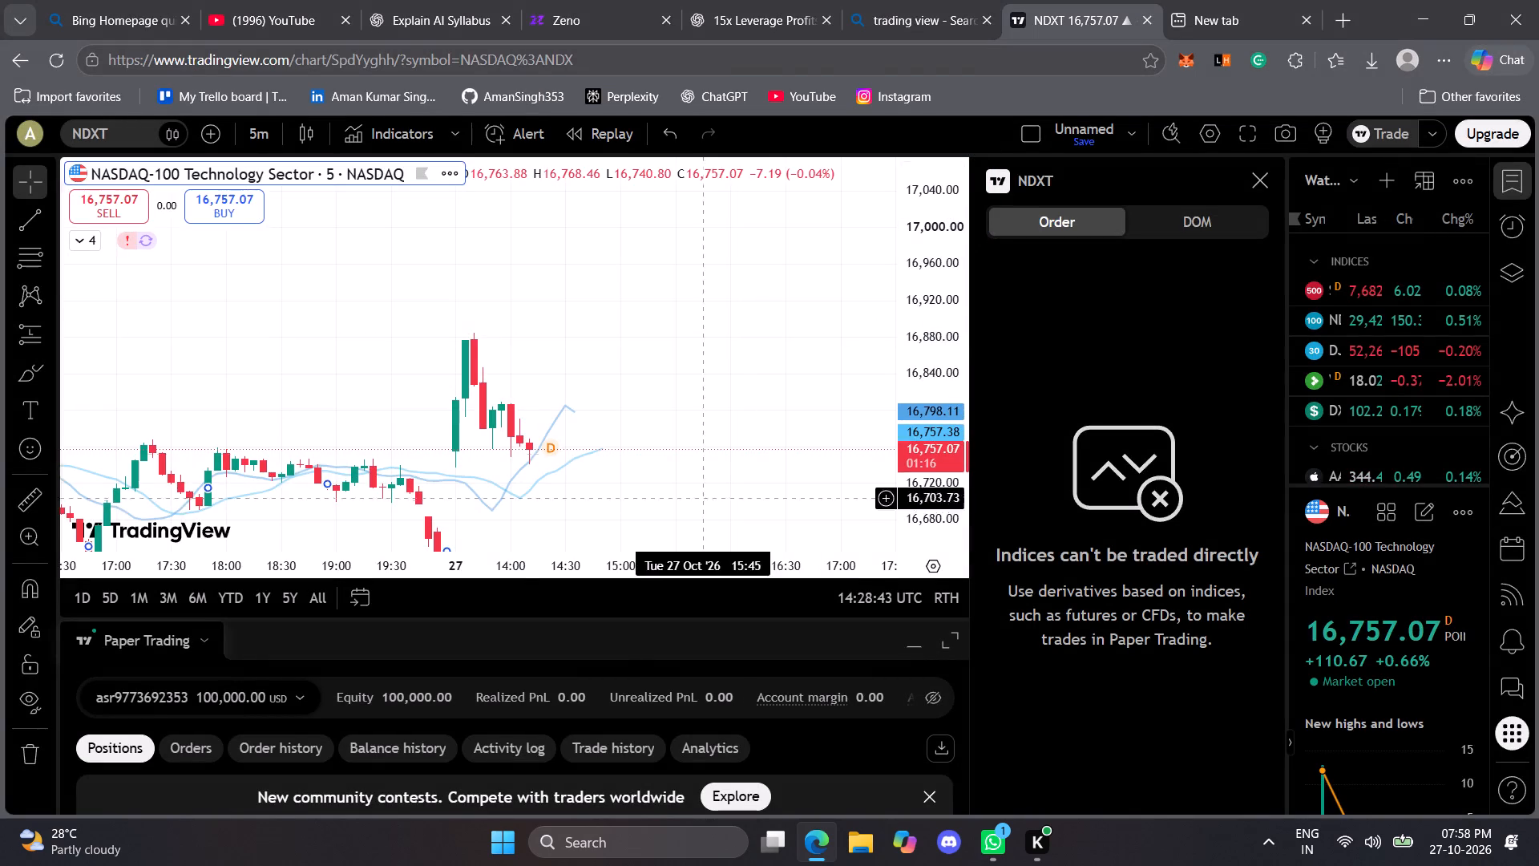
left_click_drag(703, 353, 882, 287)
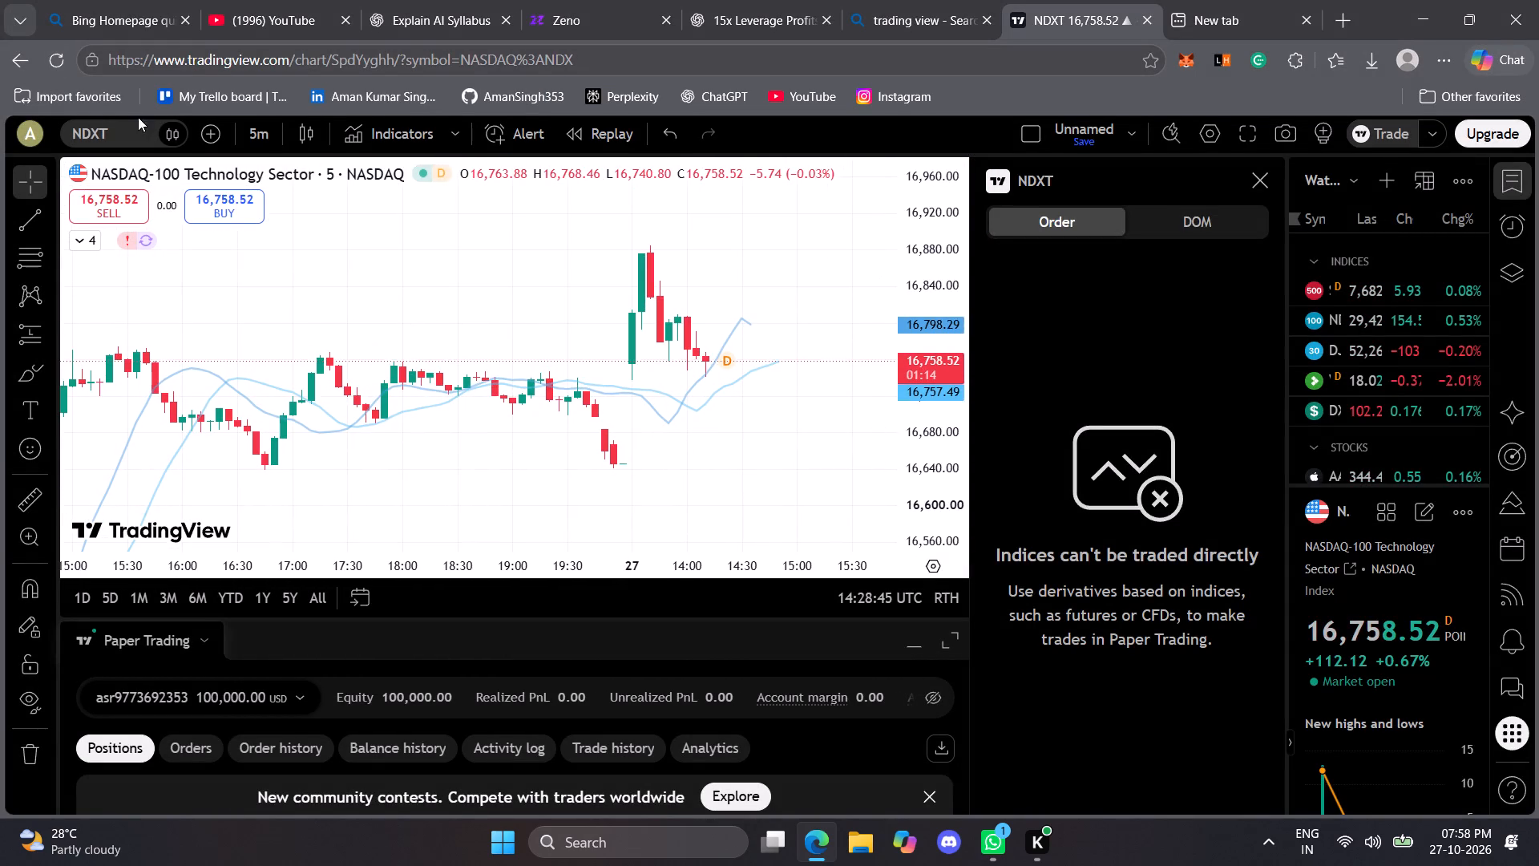
Replace NDXT in the symbol search and switch the chart to the gold commodity CFD, XAUUSD.
left_click(138, 120)
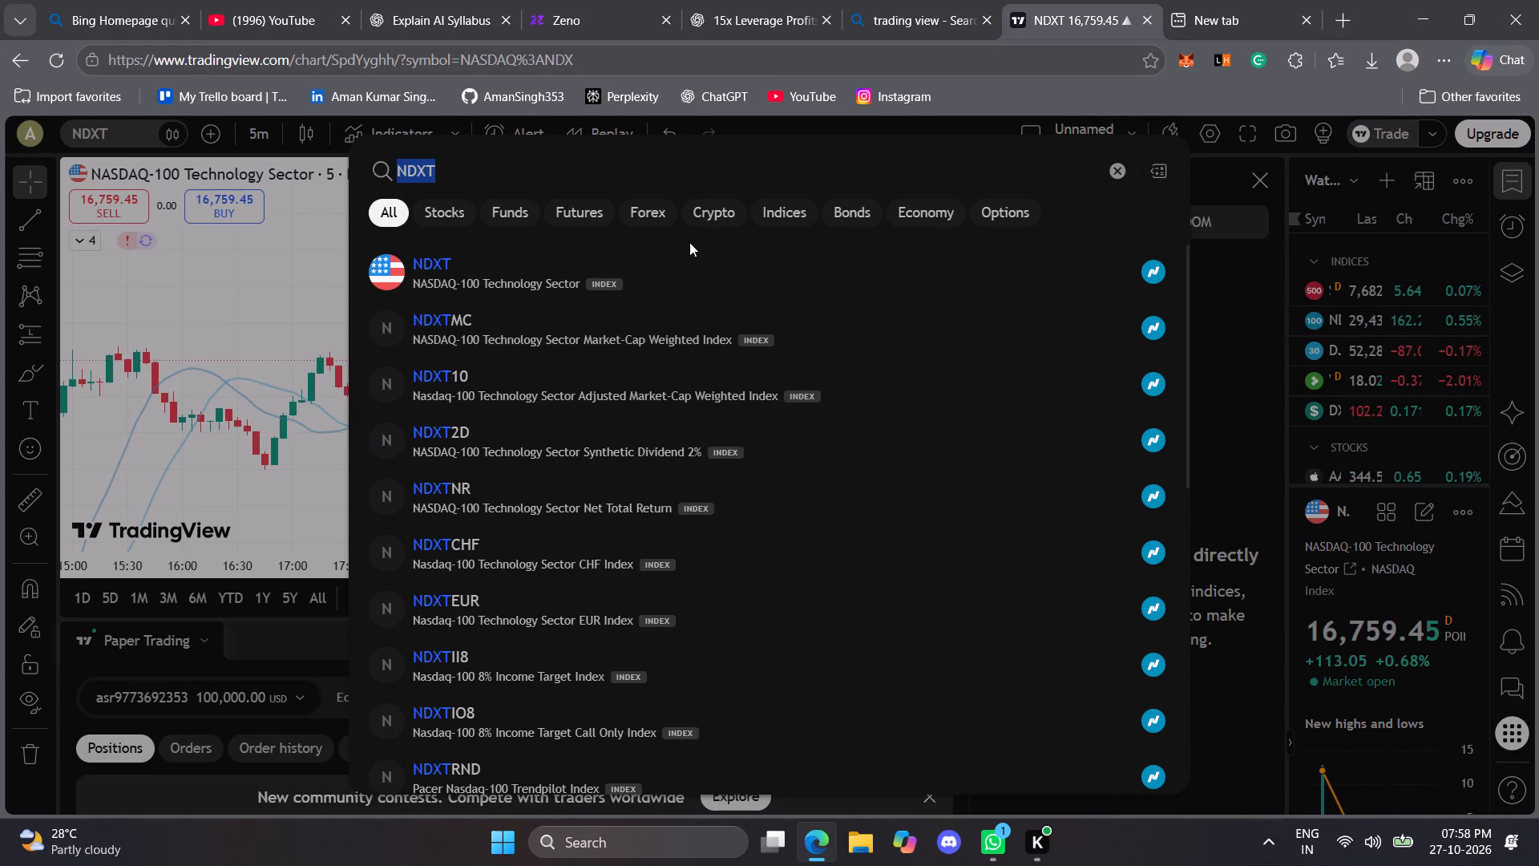
scroll(648, 321, "up", 4)
scroll(648, 321, "down", 4)
scroll(592, 264, "up", 7)
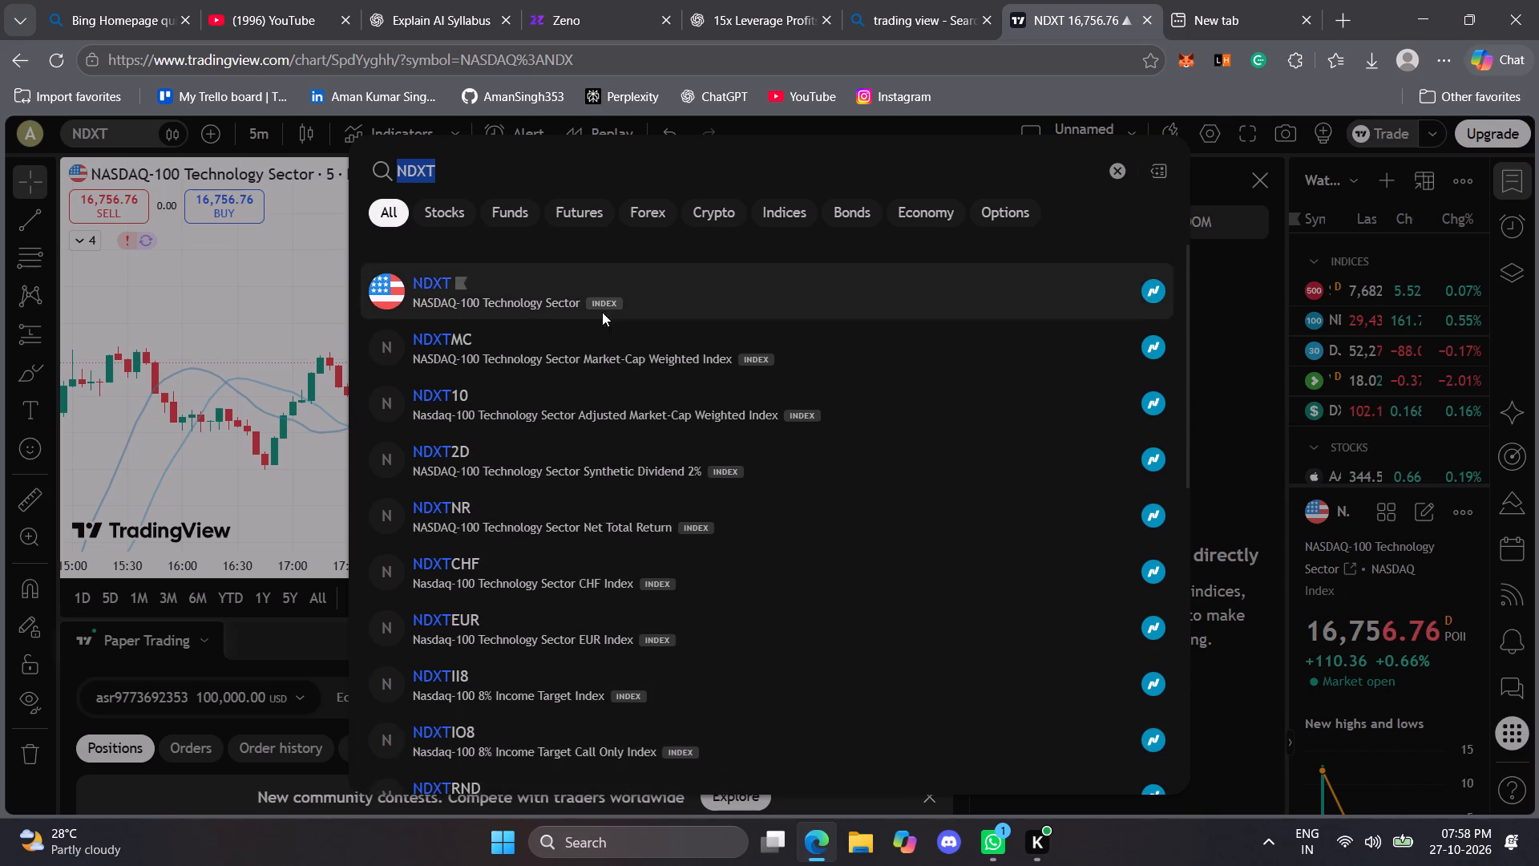
type("NAS")
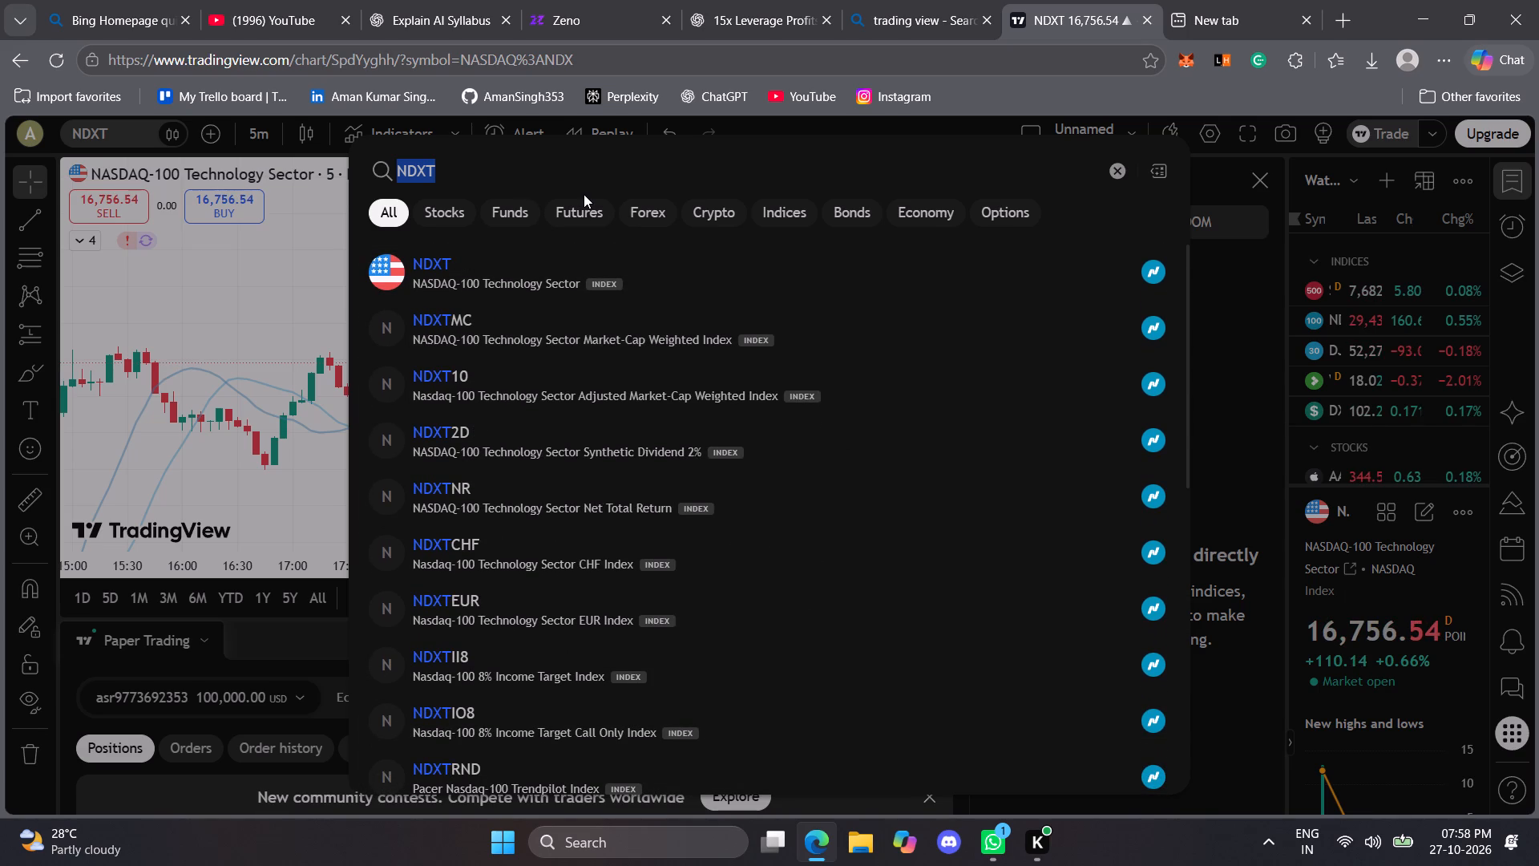
left_click(648, 177)
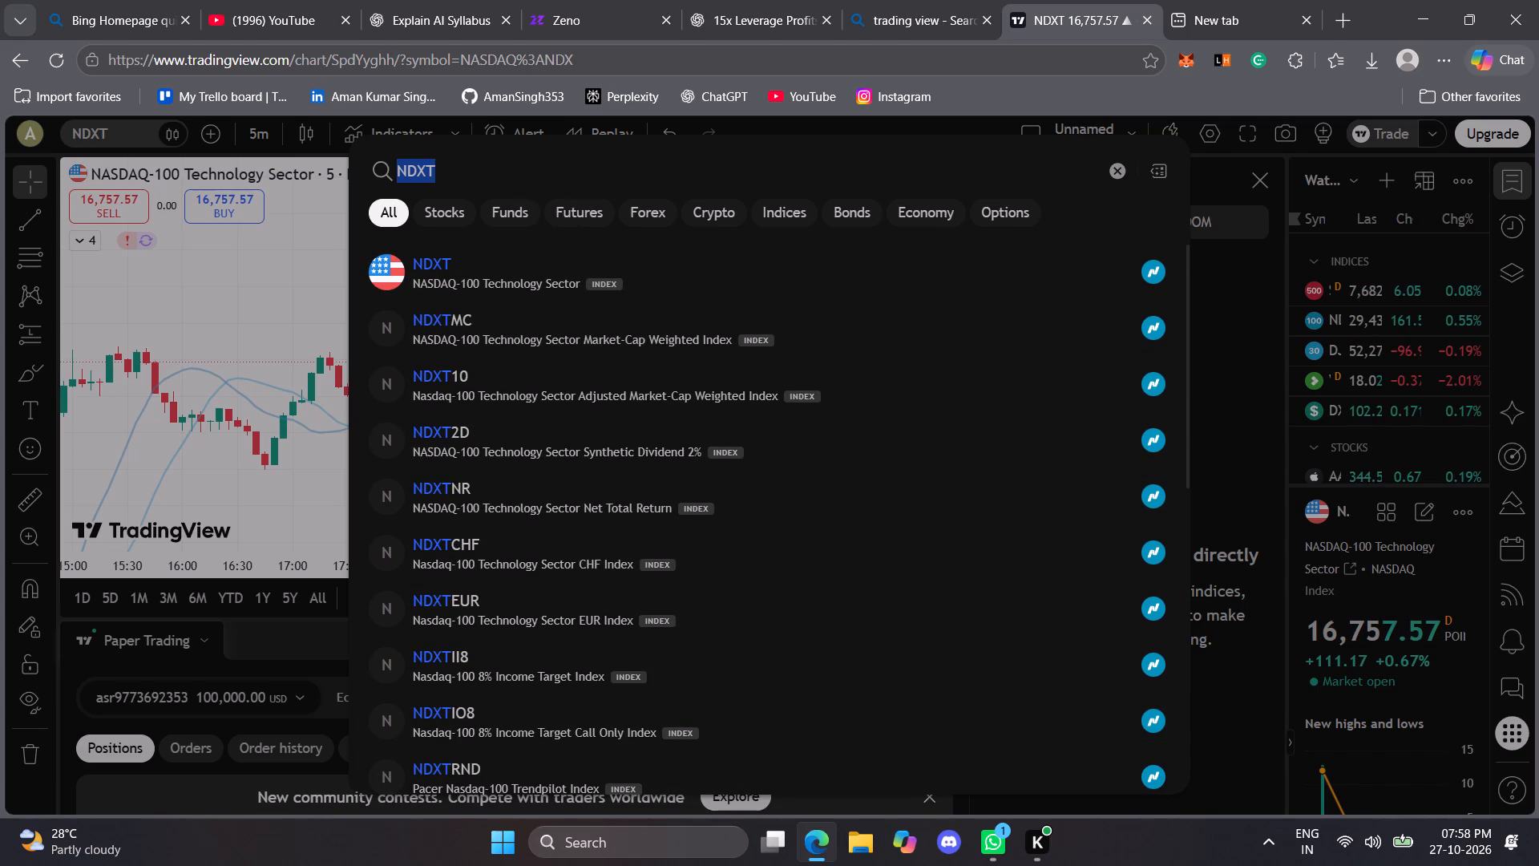
type("NAS")
key("BackSpace")
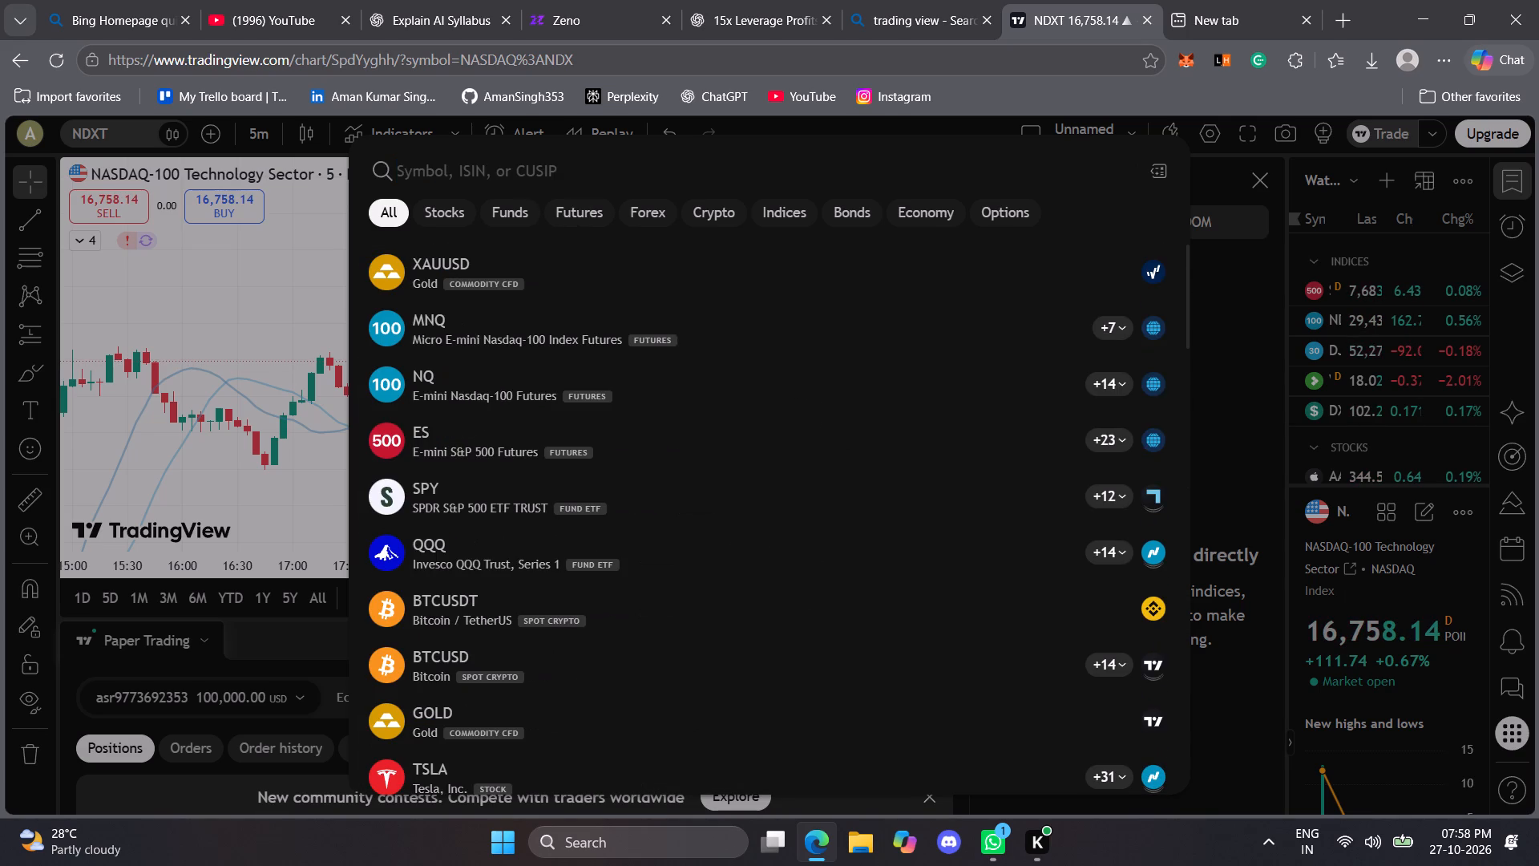
key("shift+n")
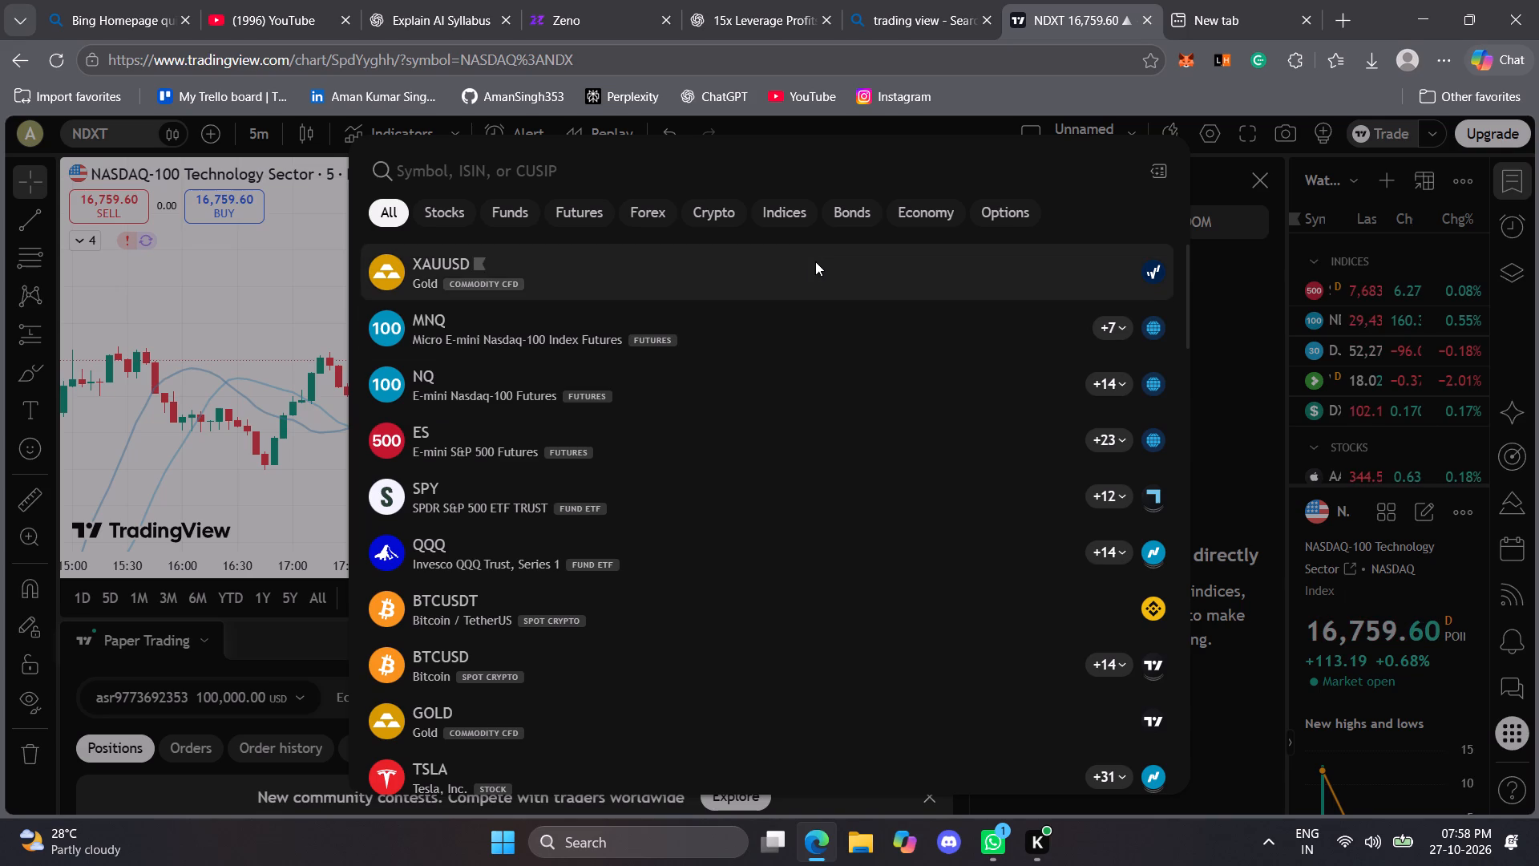
left_click(812, 262)
Draw a horizontal line at 3,989.674 on the 5-minute gold chart, at the low before the latest rise.
left_click_drag(394, 403, 346, 717)
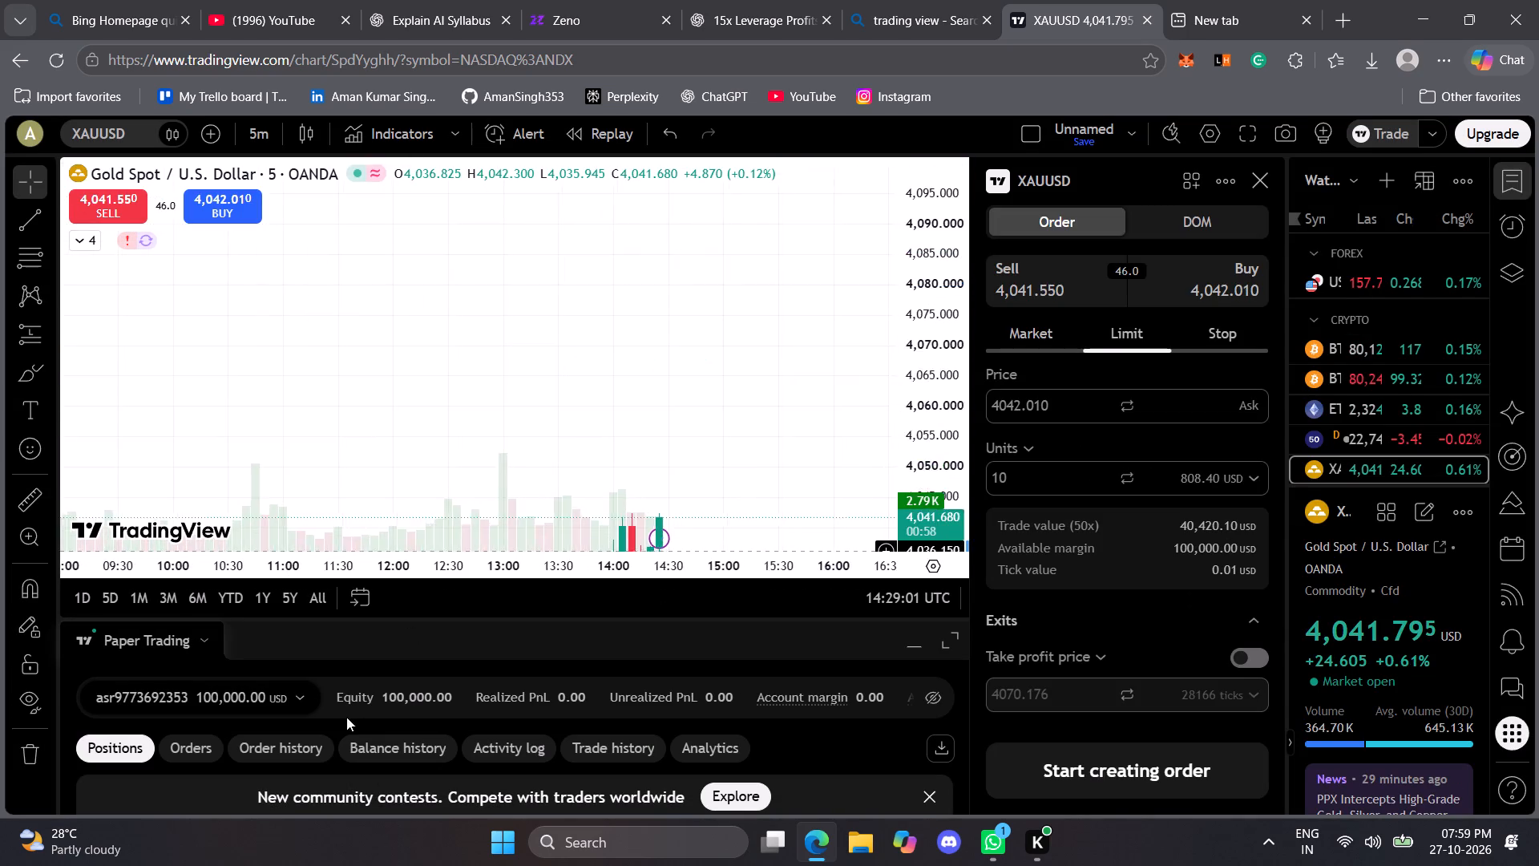
left_click_drag(346, 717, 242, 537)
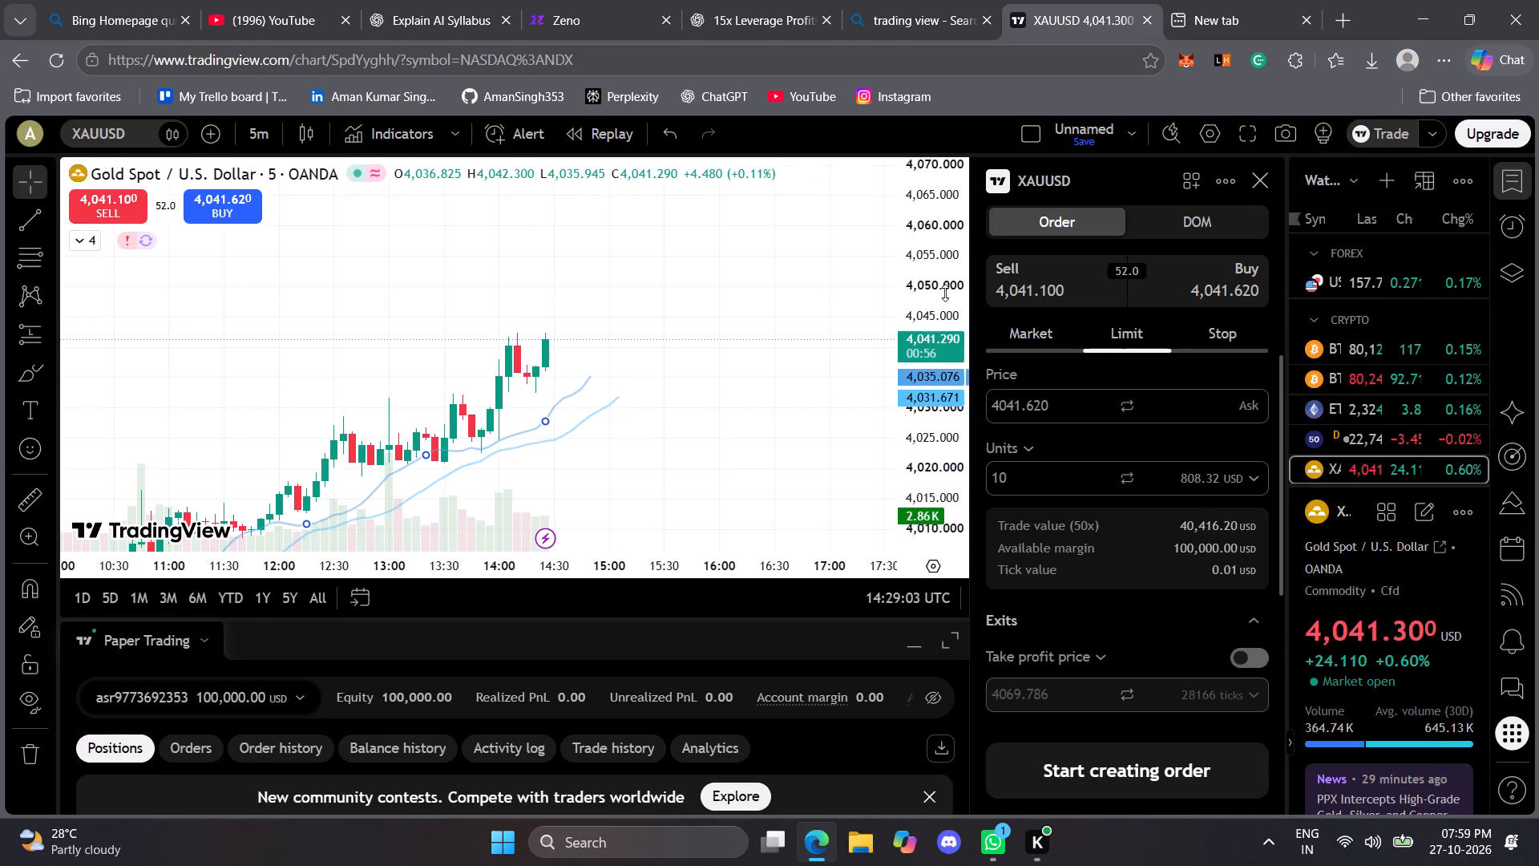
left_click_drag(484, 432, 734, 277)
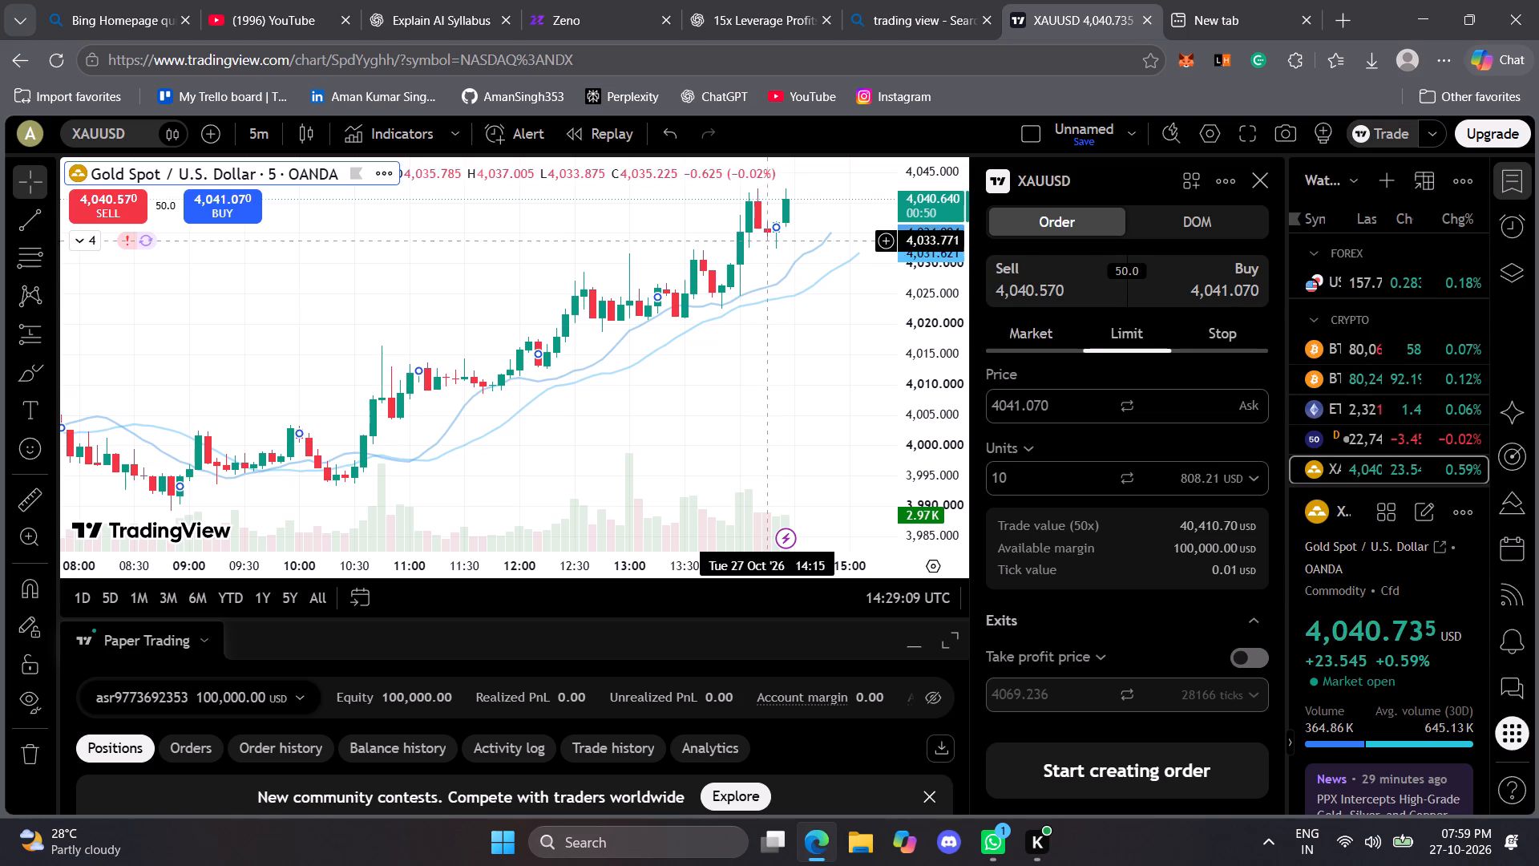
left_click_drag(715, 344, 973, 260)
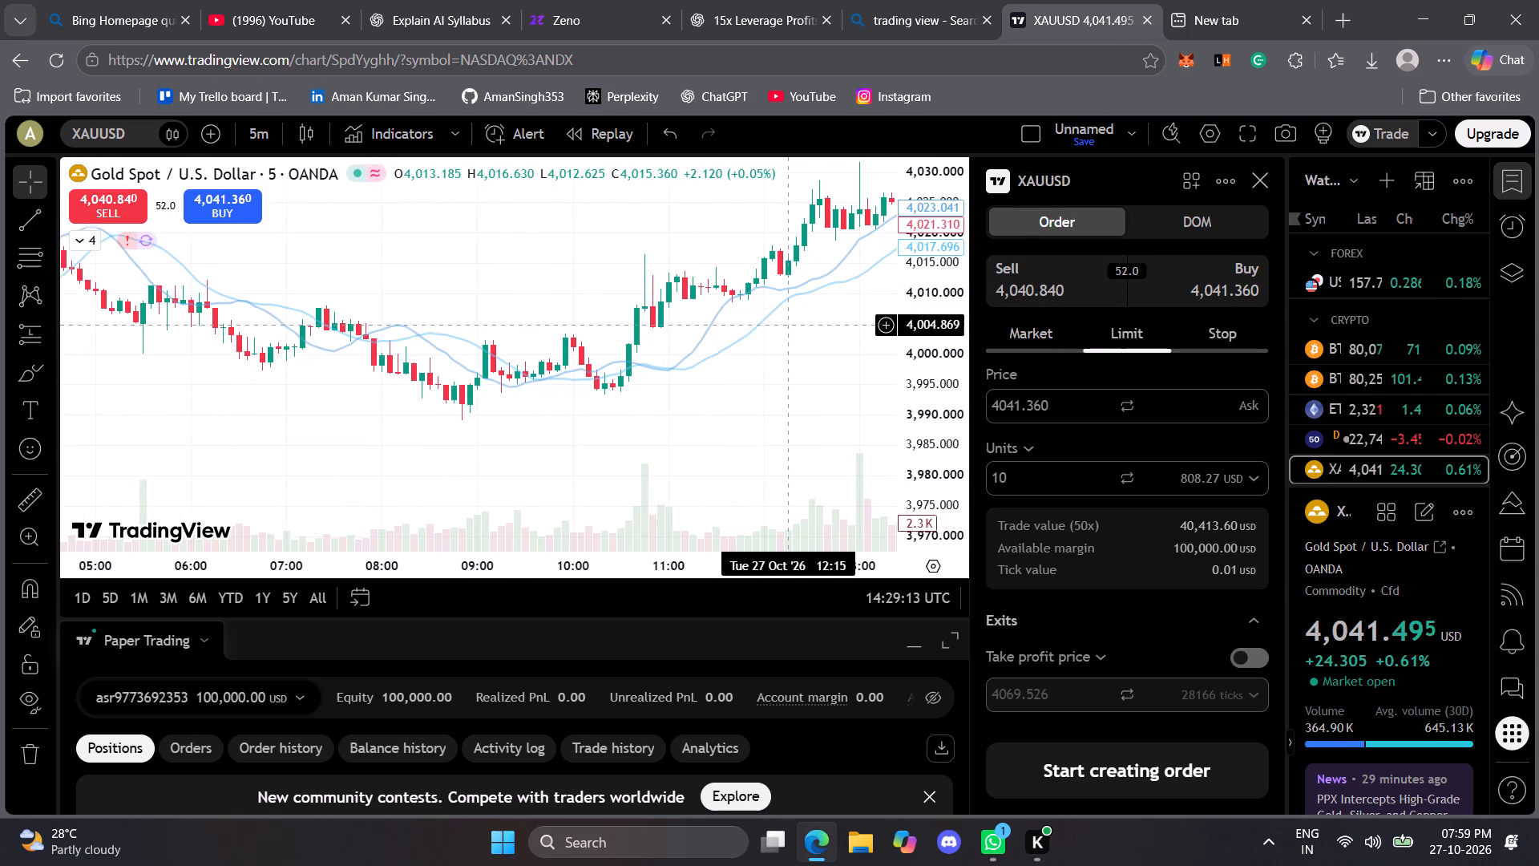
left_click(790, 290)
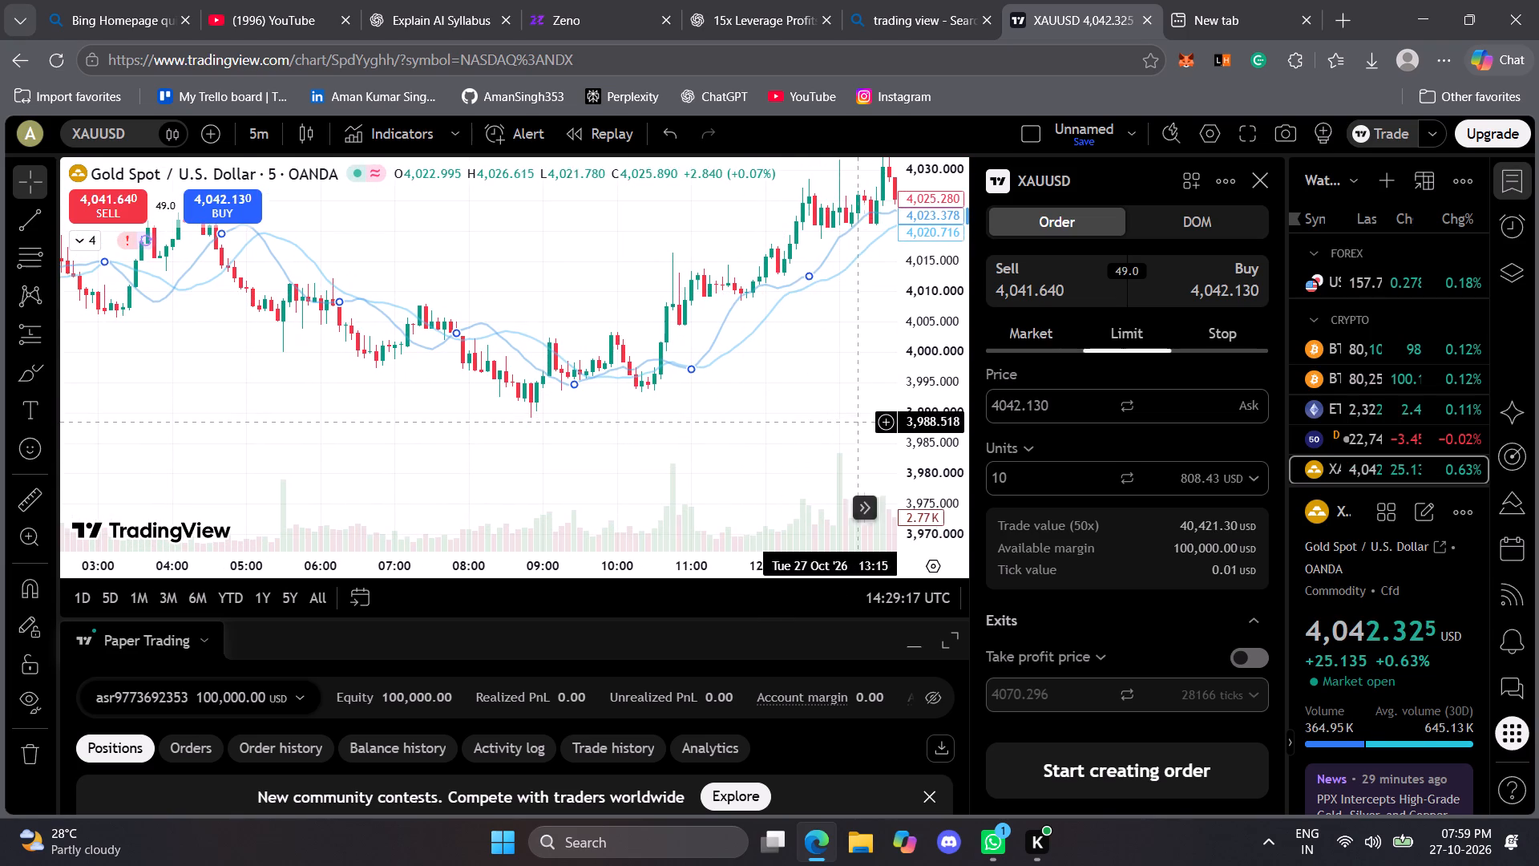
left_click(887, 415)
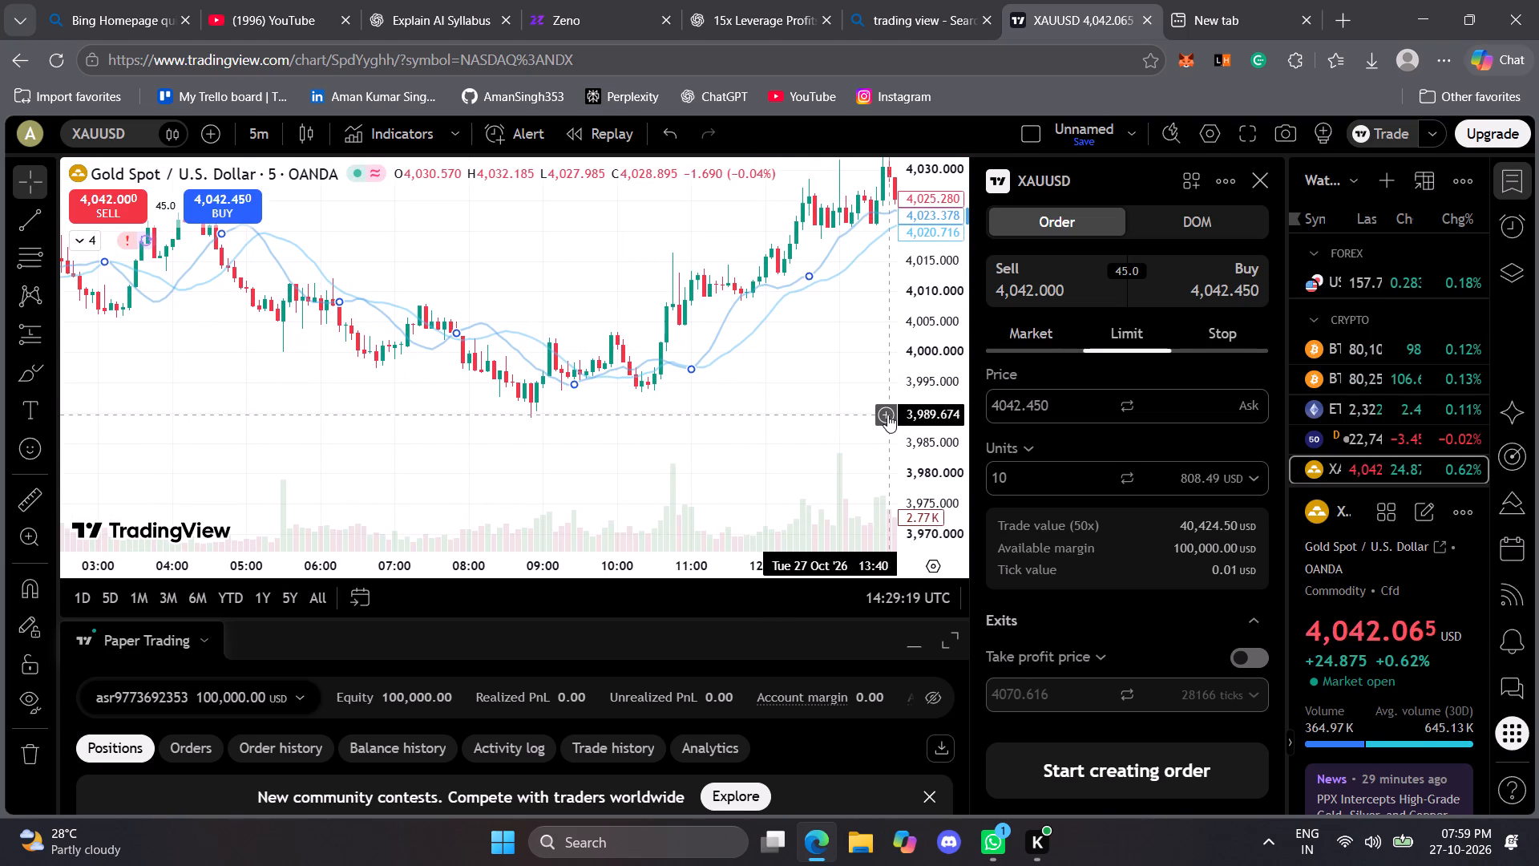
left_click(709, 670)
Draw a second horizontal line at 4,030.468 on the gold chart, at the 26 October evening high.
left_click_drag(660, 425, 18, 582)
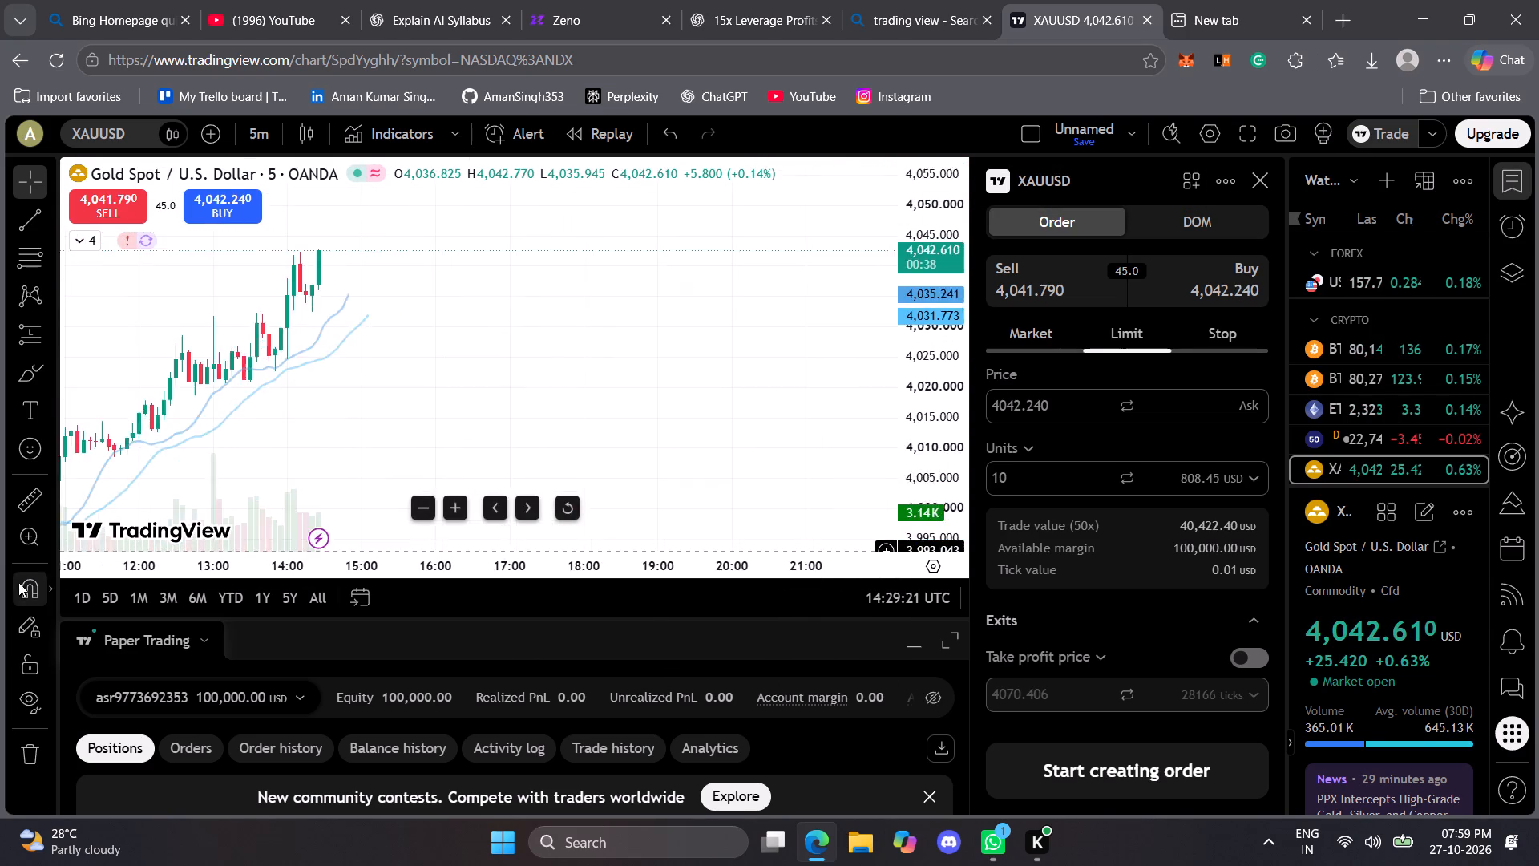
left_click_drag(18, 582, 636, 612)
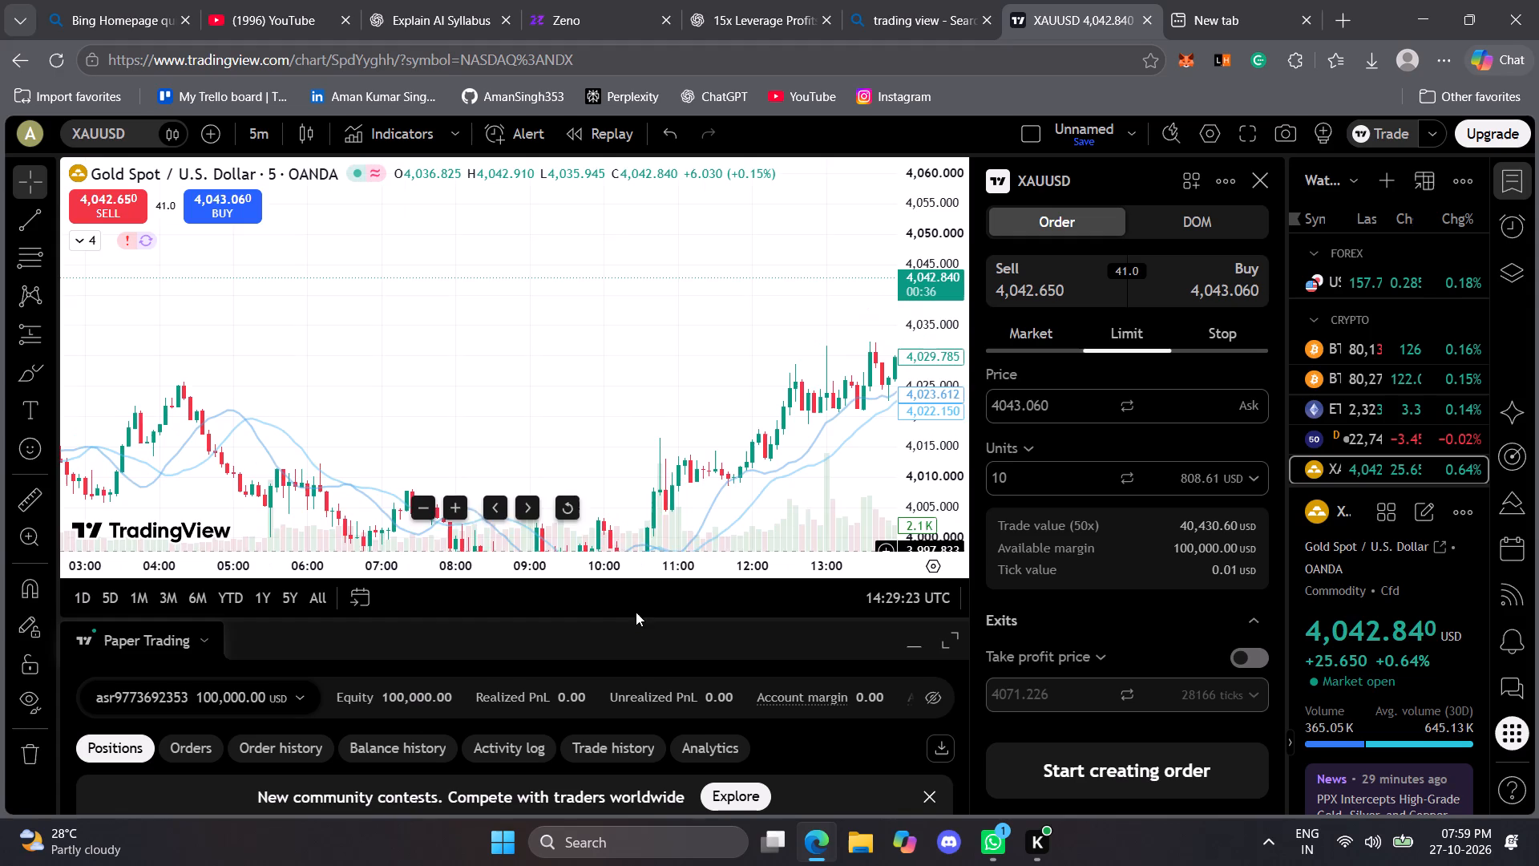
left_click_drag(636, 612, 614, 588)
left_click_drag(391, 359, 808, 297)
left_click_drag(469, 289, 864, 160)
left_click_drag(478, 282, 759, 366)
left_click_drag(422, 368, 609, 368)
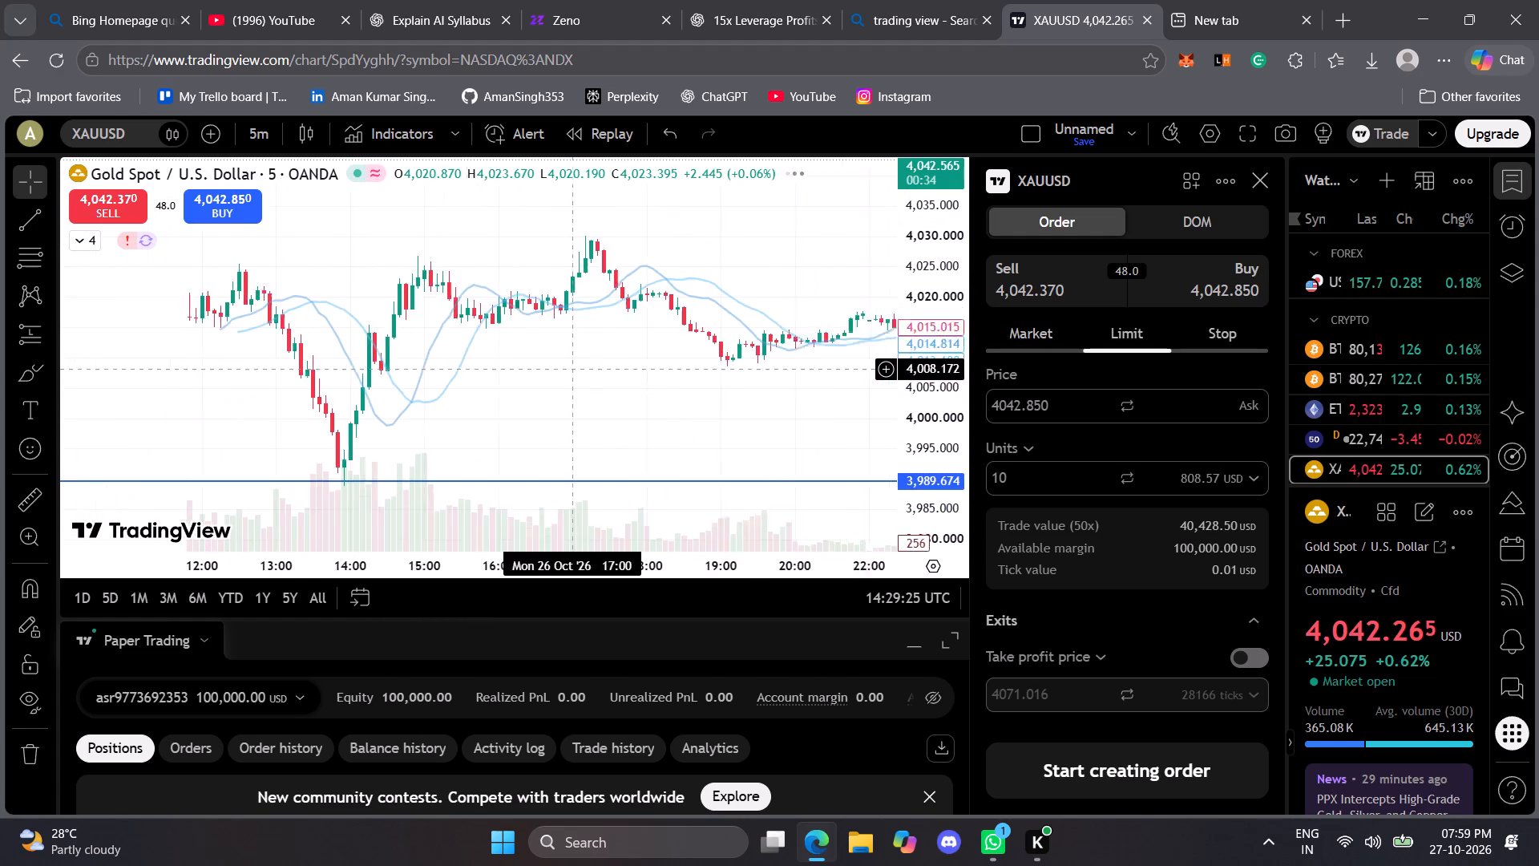
left_click_drag(609, 368, 660, 368)
left_click_drag(482, 386, 730, 383)
left_click_drag(434, 370, 106, 444)
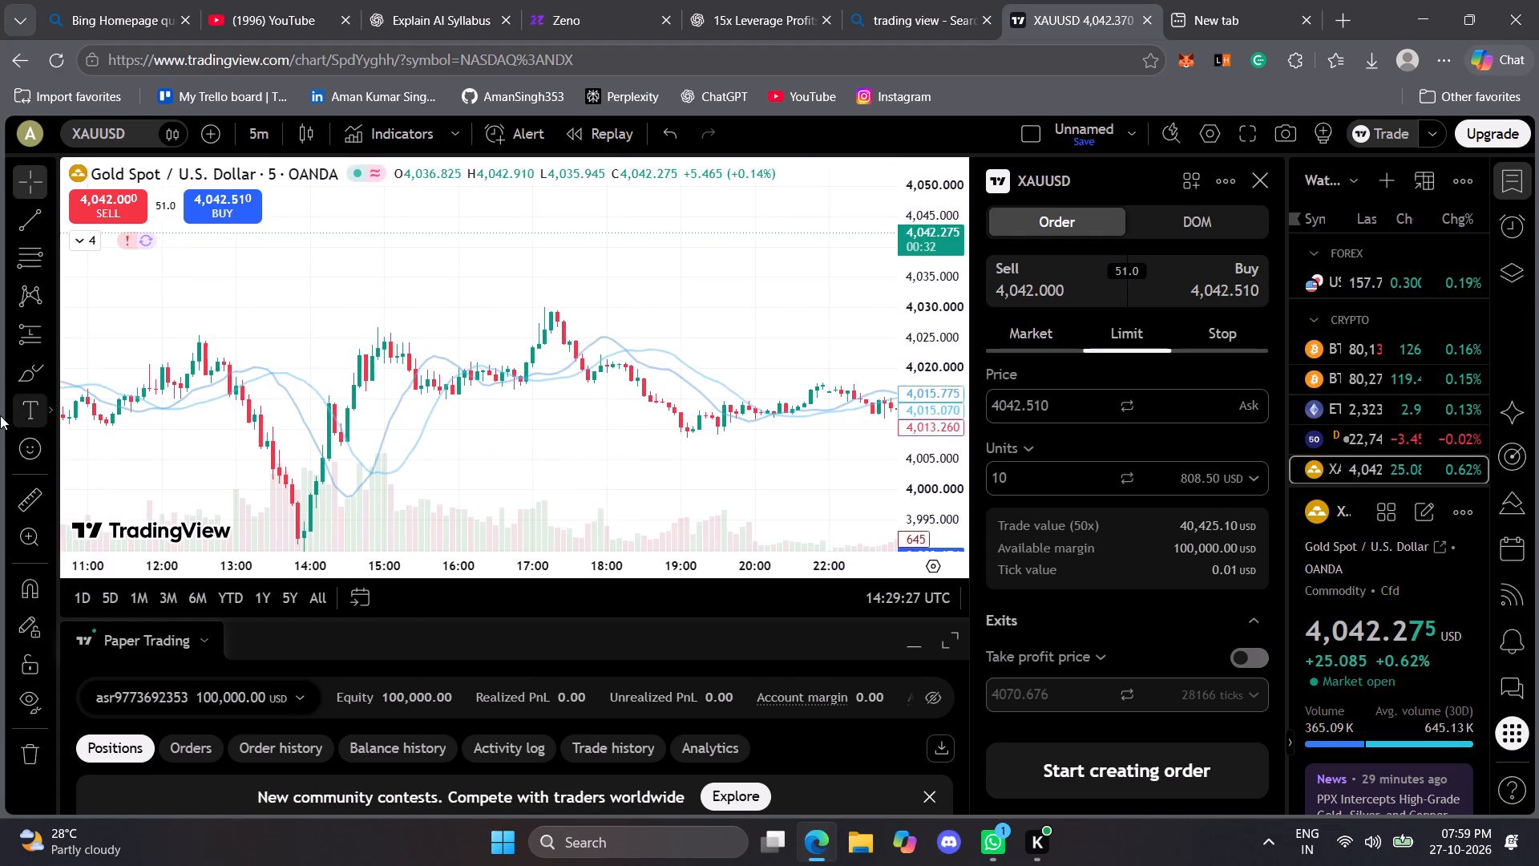
left_click_drag(602, 347, 198, 274)
left_click_drag(692, 284, 355, 326)
left_click_drag(660, 261, 1254, 298)
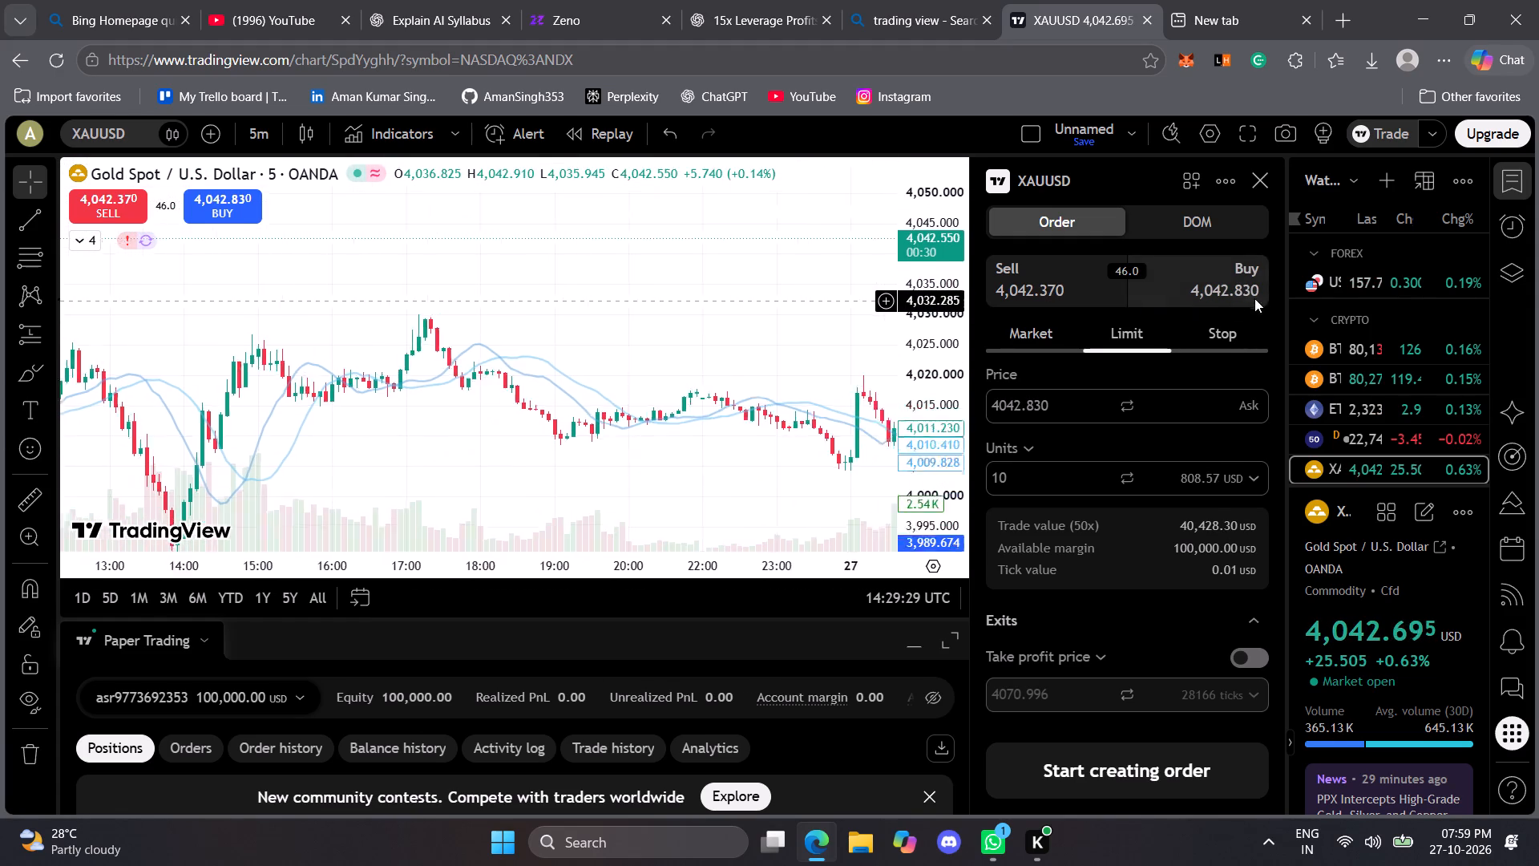
left_click_drag(1254, 298, 1249, 298)
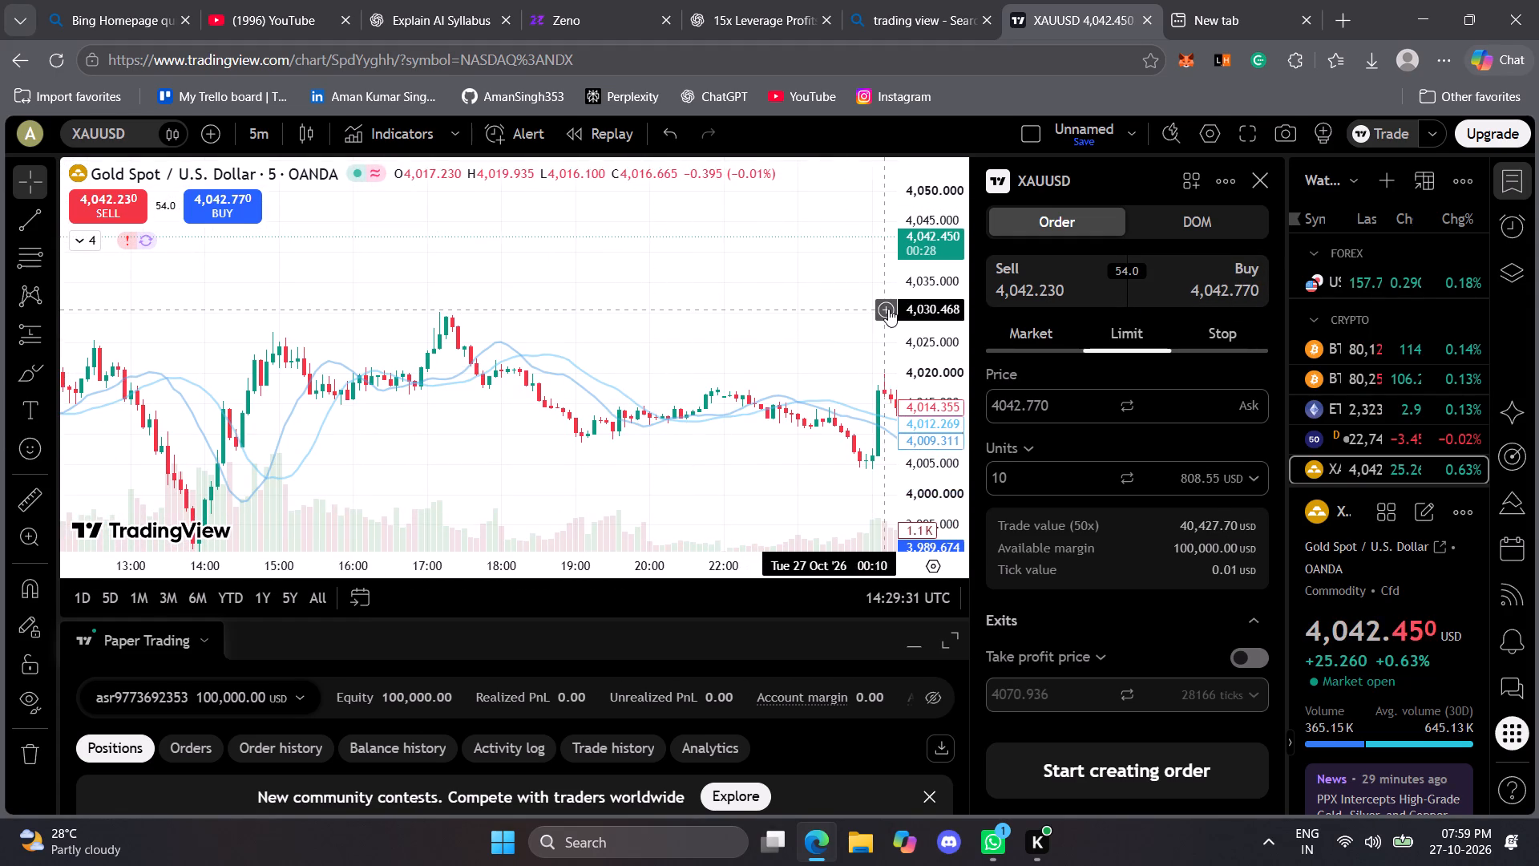
left_click(888, 309)
left_click(694, 557)
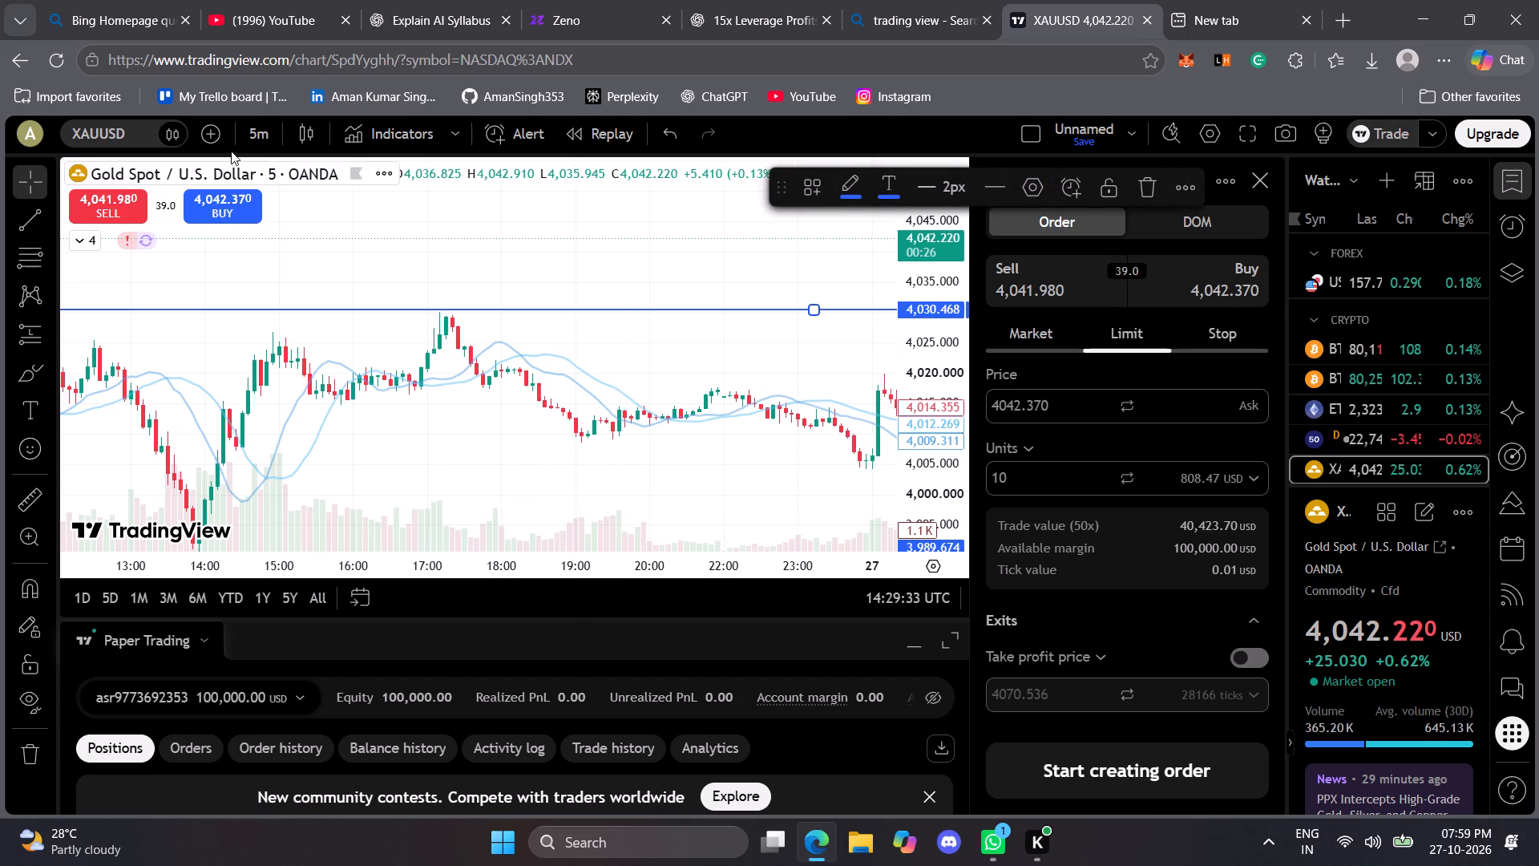
Switch the gold chart's interval to 15 minutes.
left_click(269, 137)
left_click(295, 755)
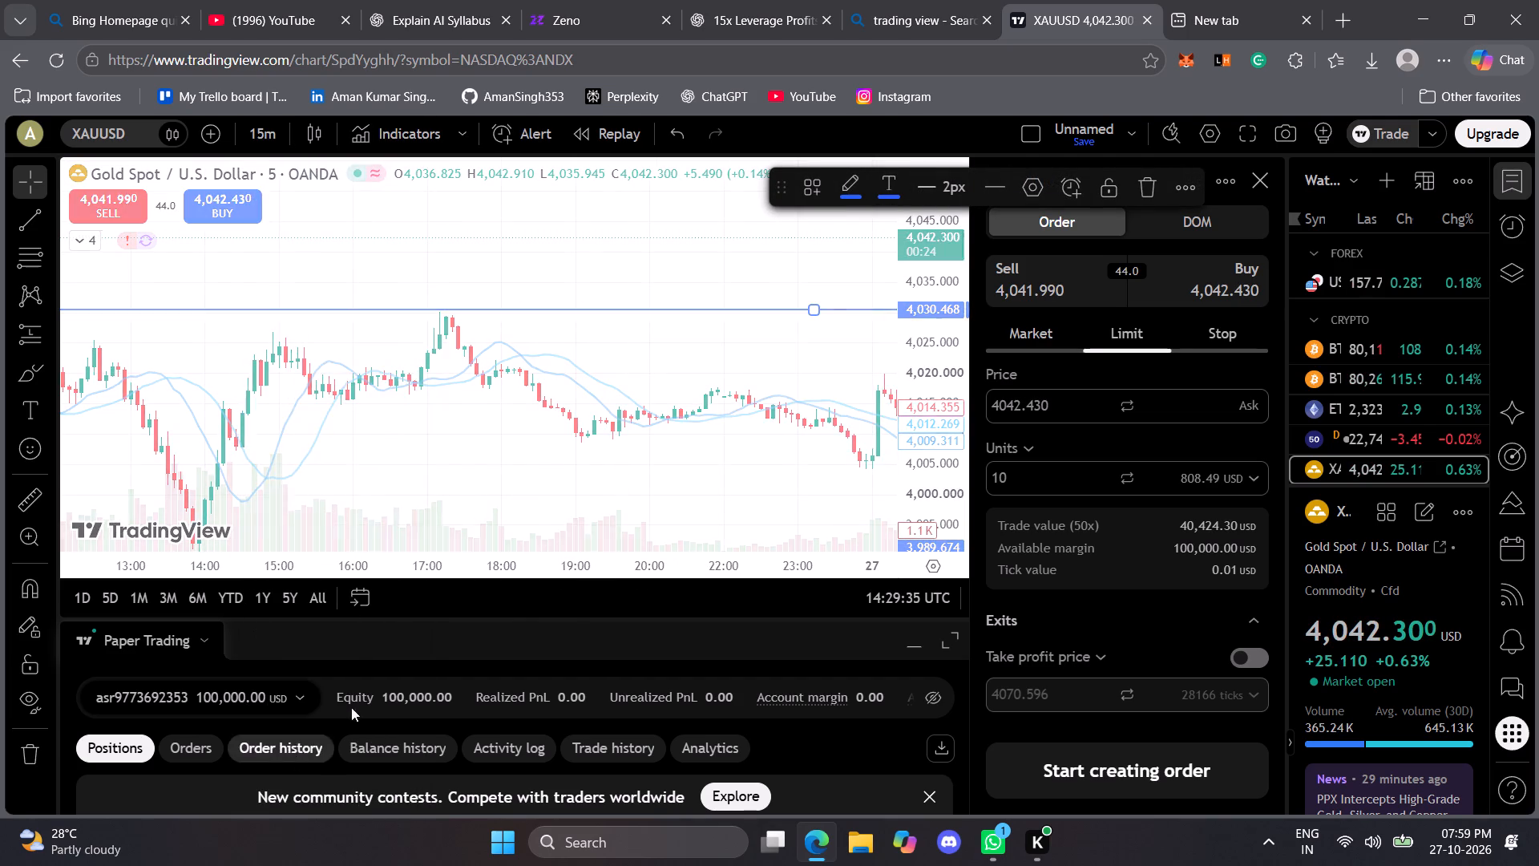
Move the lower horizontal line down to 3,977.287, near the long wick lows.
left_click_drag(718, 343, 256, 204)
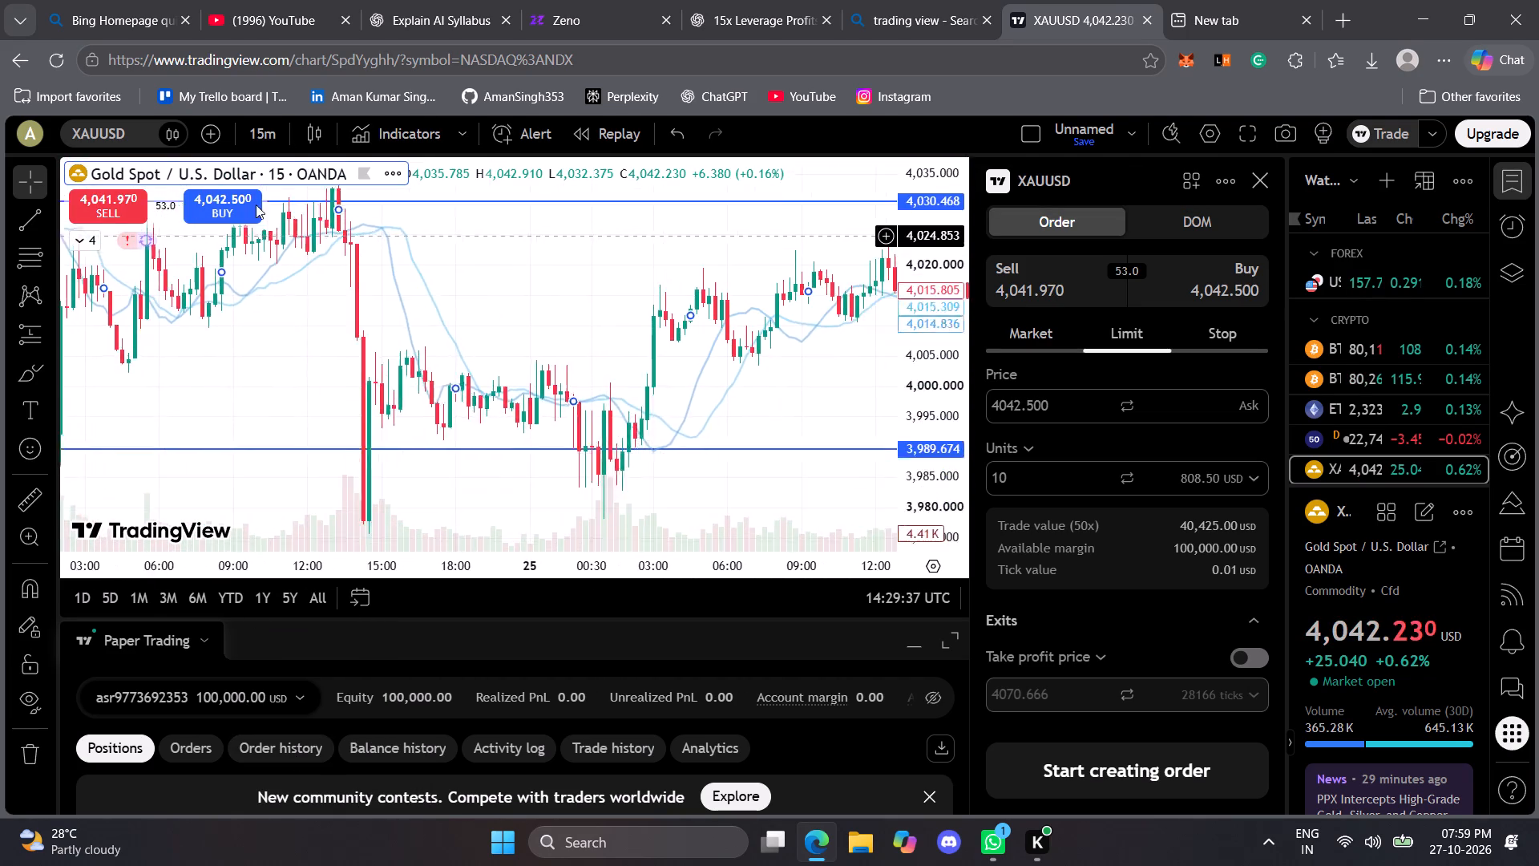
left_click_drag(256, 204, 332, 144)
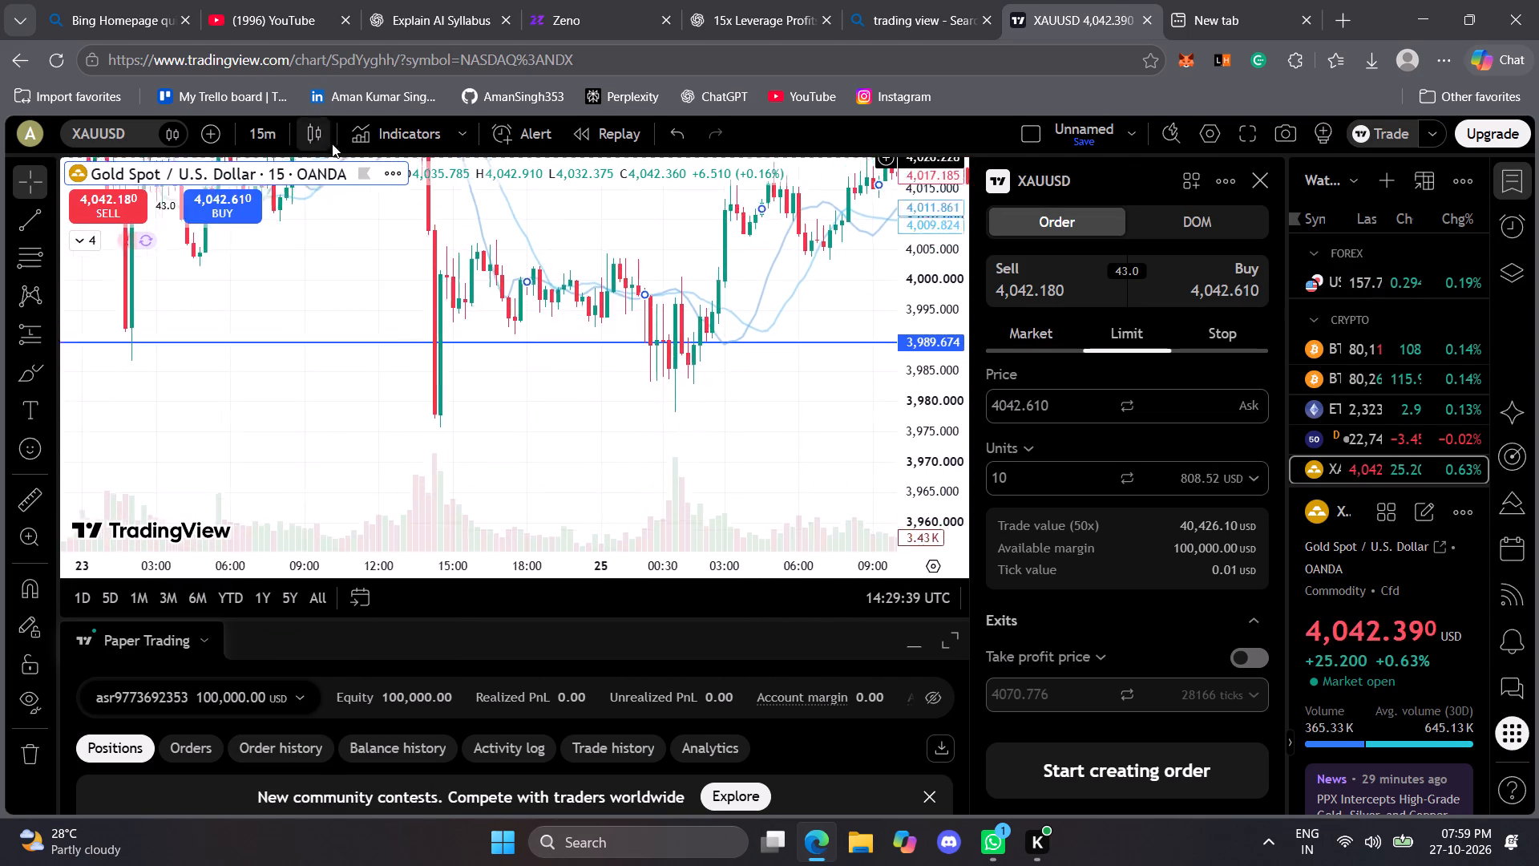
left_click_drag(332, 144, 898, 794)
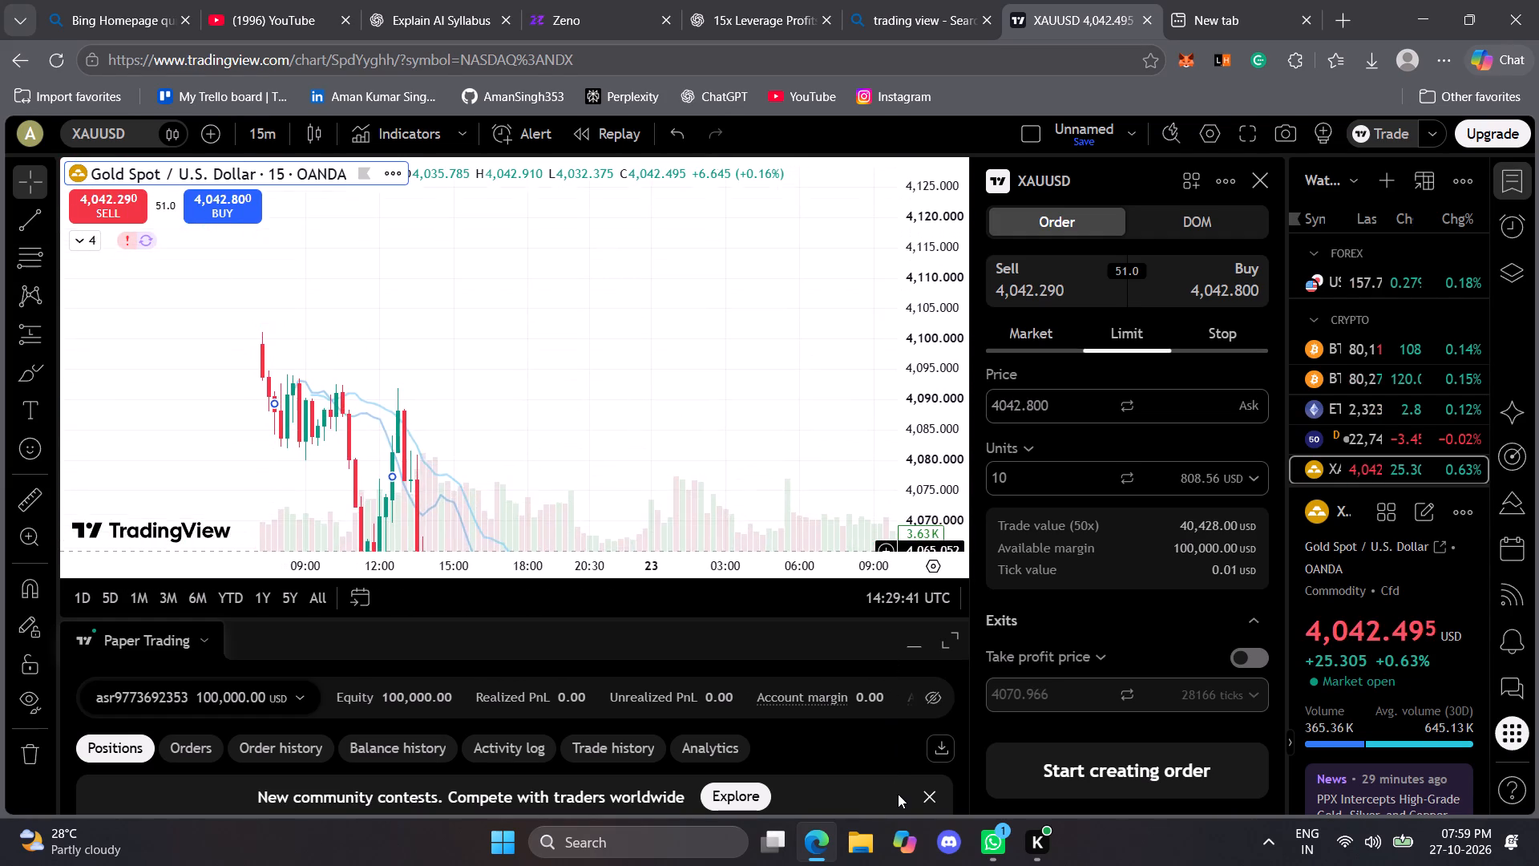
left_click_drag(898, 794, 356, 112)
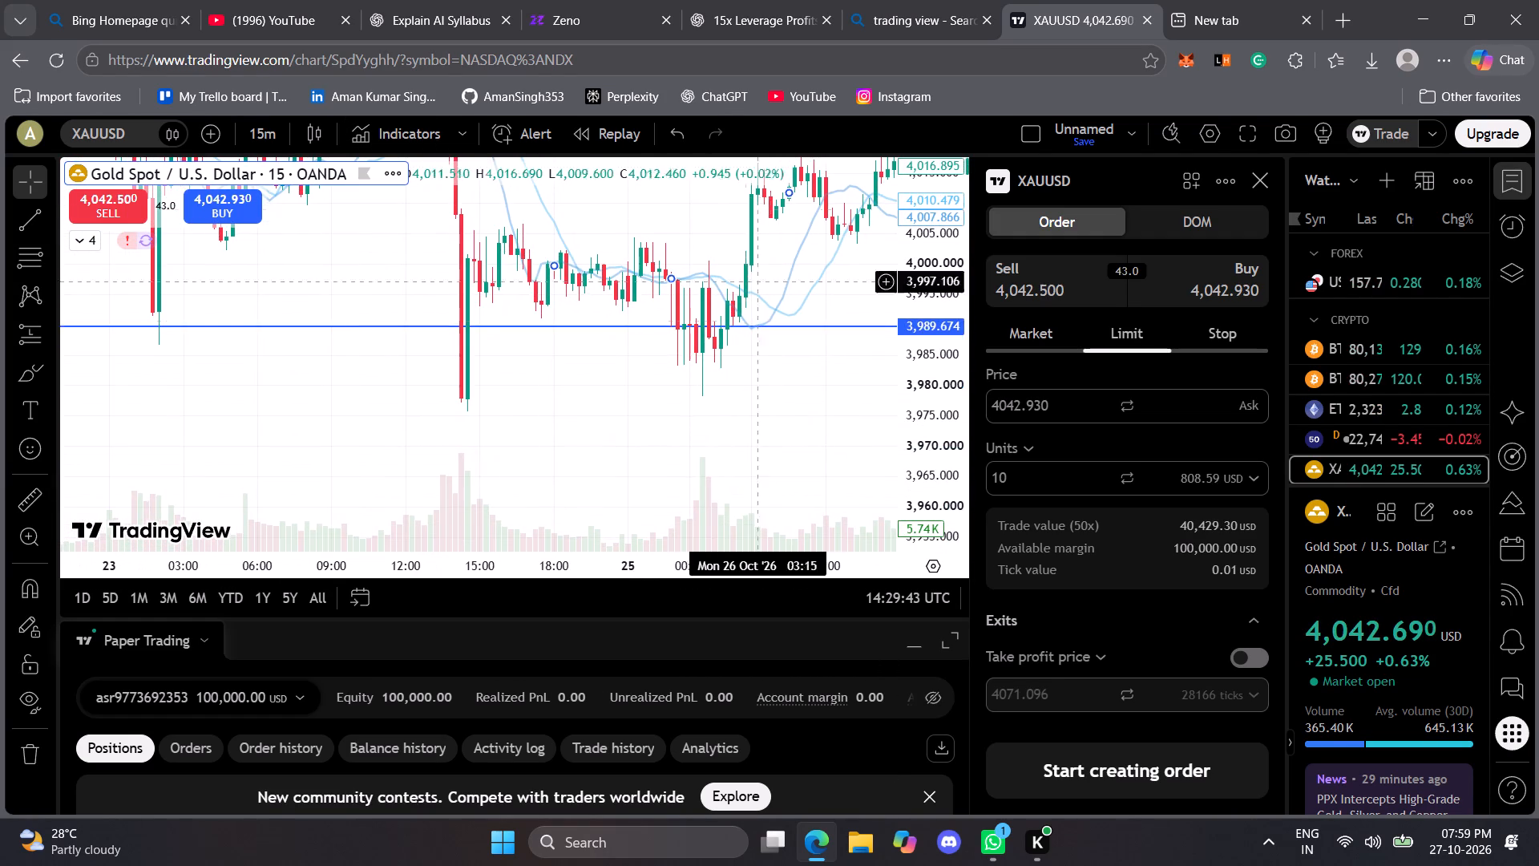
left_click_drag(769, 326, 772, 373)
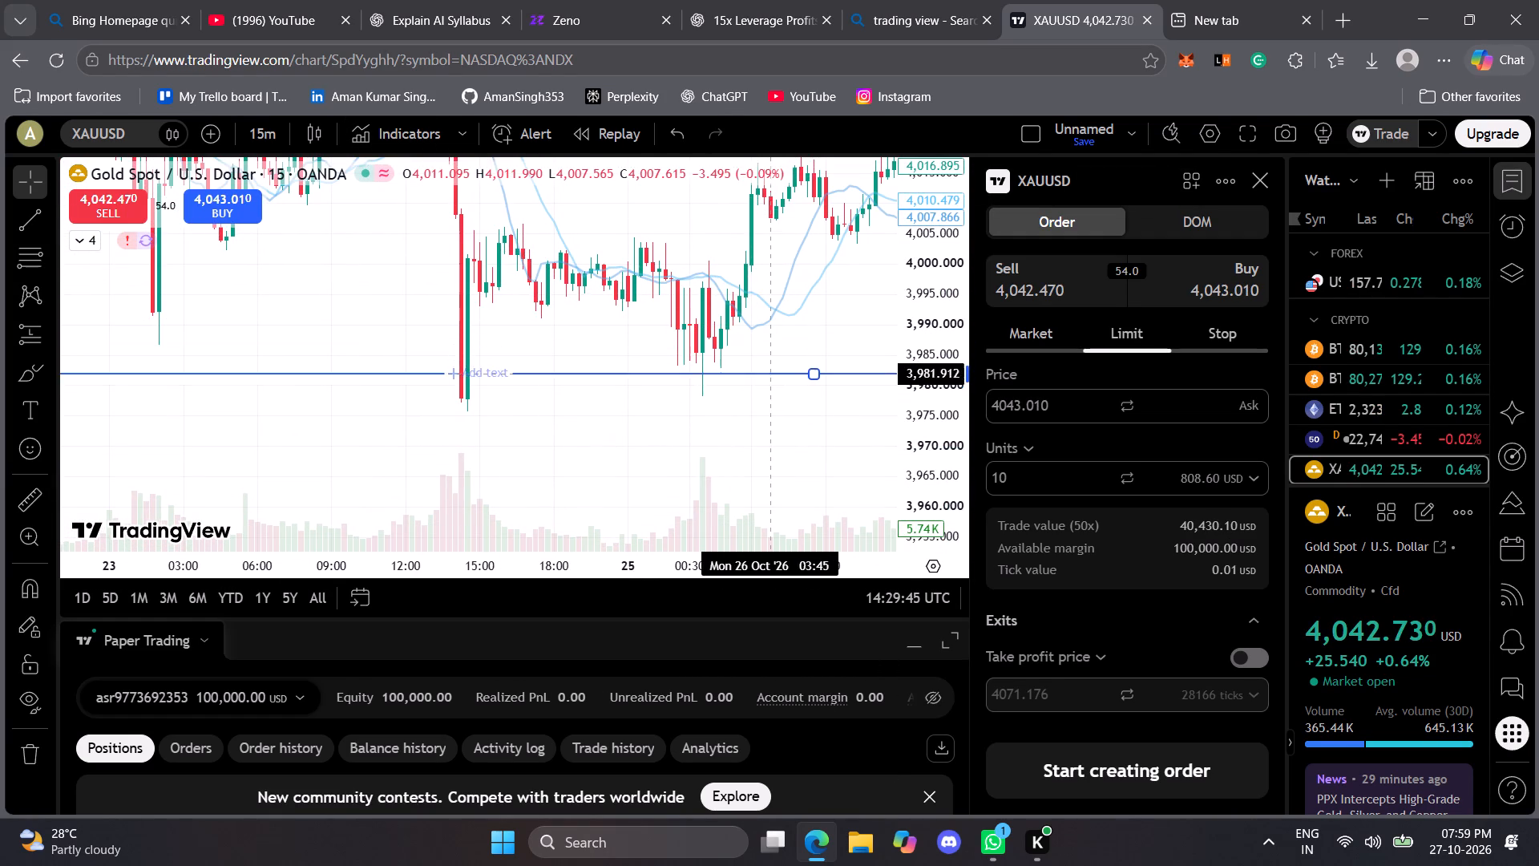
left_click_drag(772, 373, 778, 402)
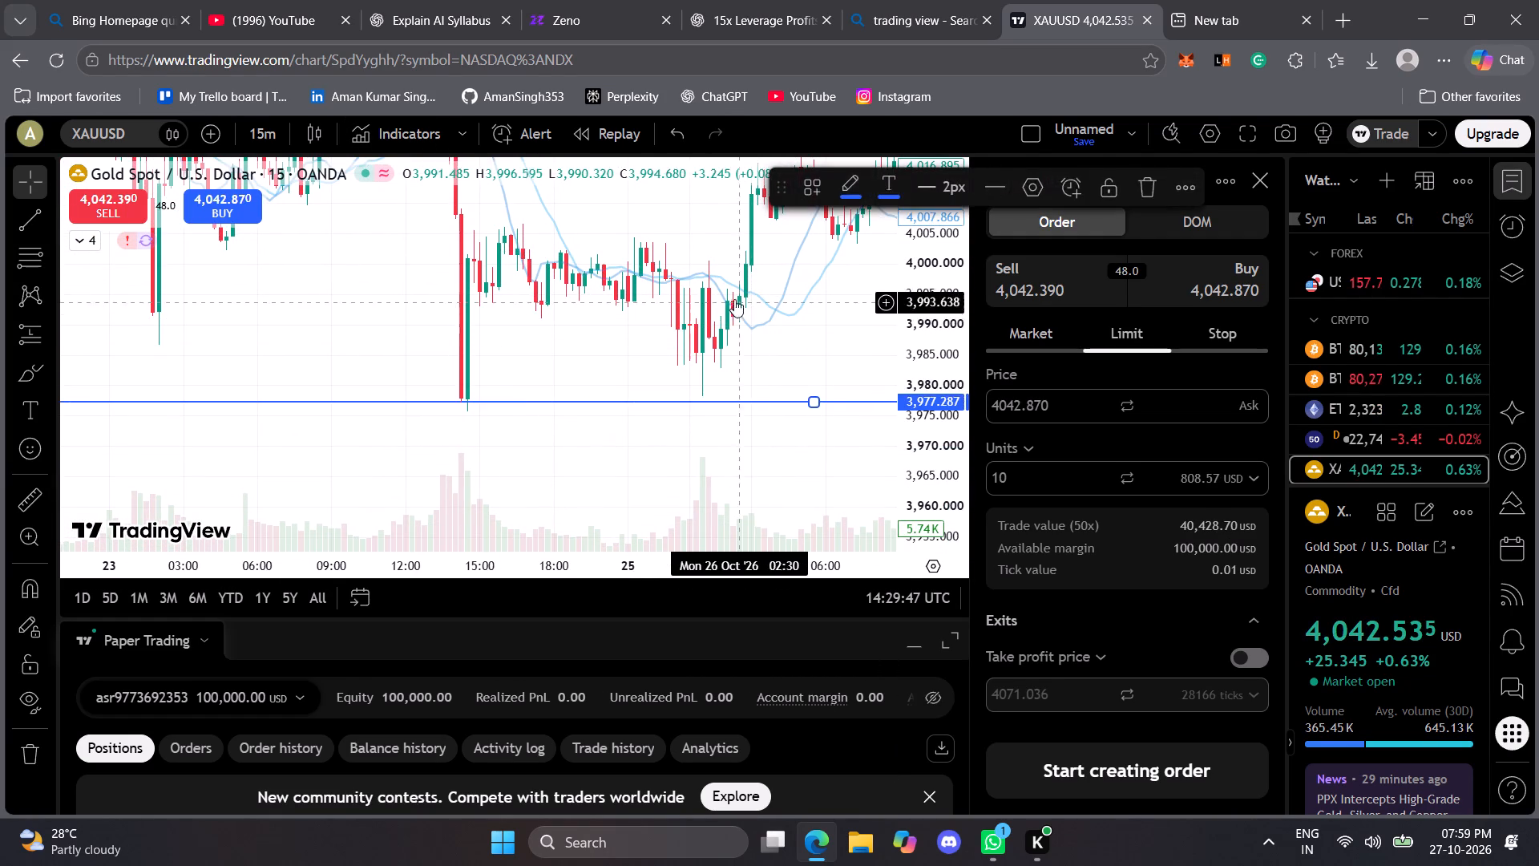
Move the upper horizontal line up to 4,034.267, at the highs before the sharp drop.
left_click_drag(730, 299, 718, 473)
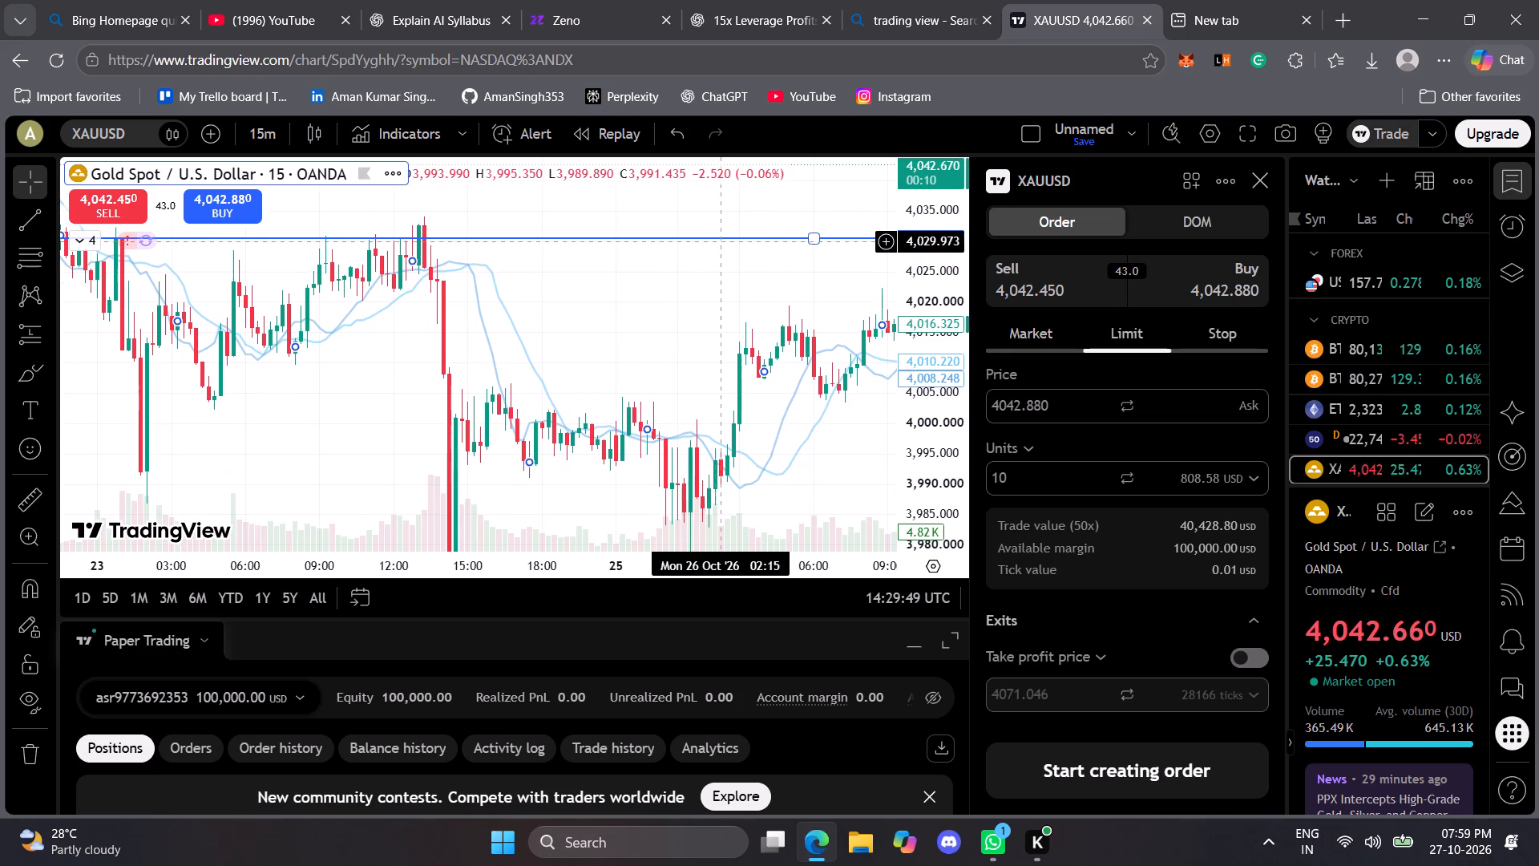
left_click(720, 233)
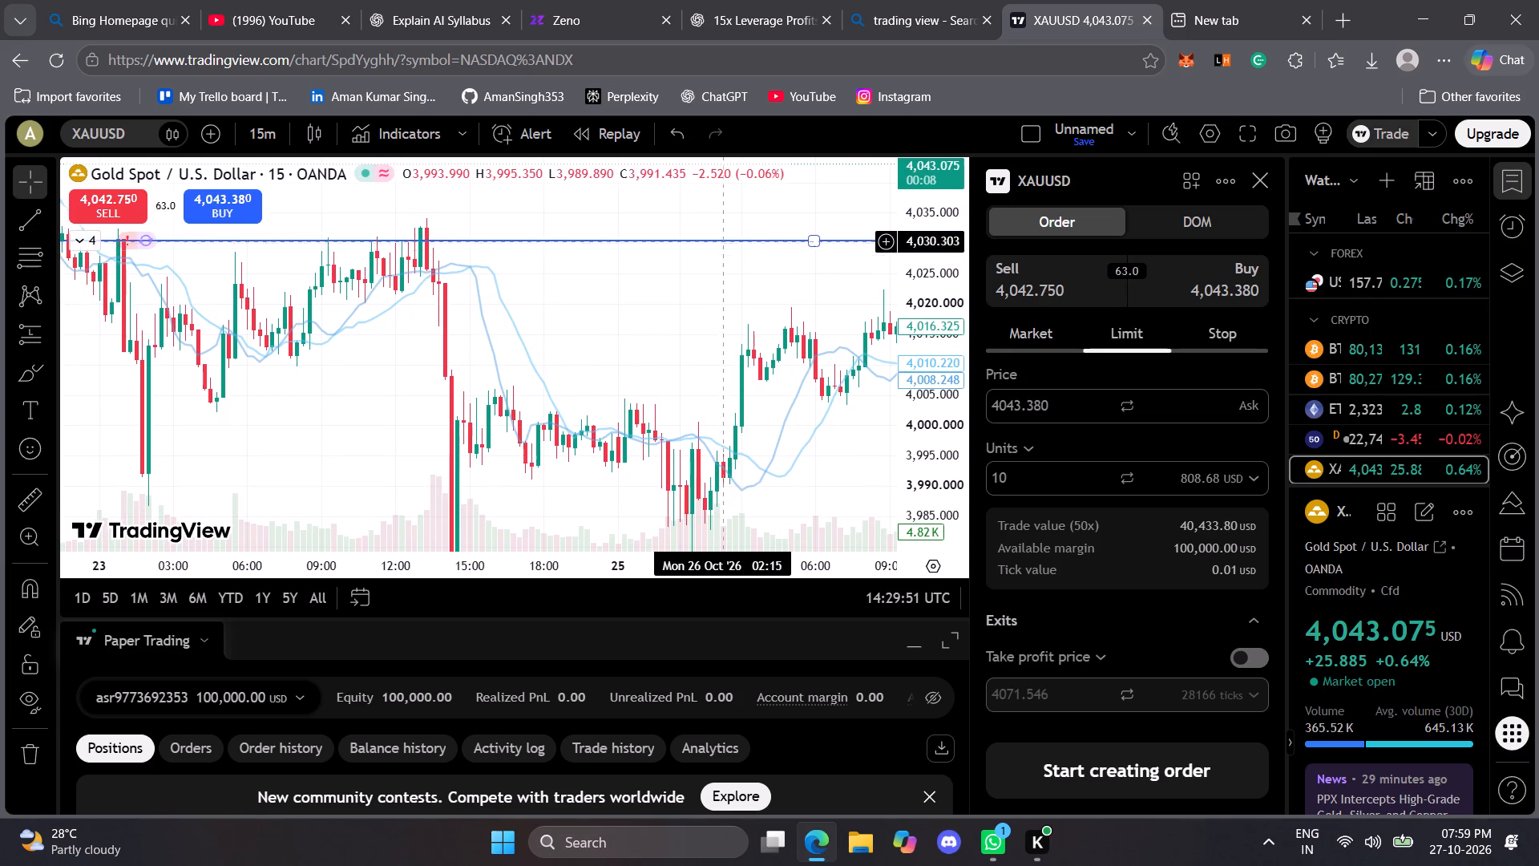
left_click_drag(729, 241, 729, 221)
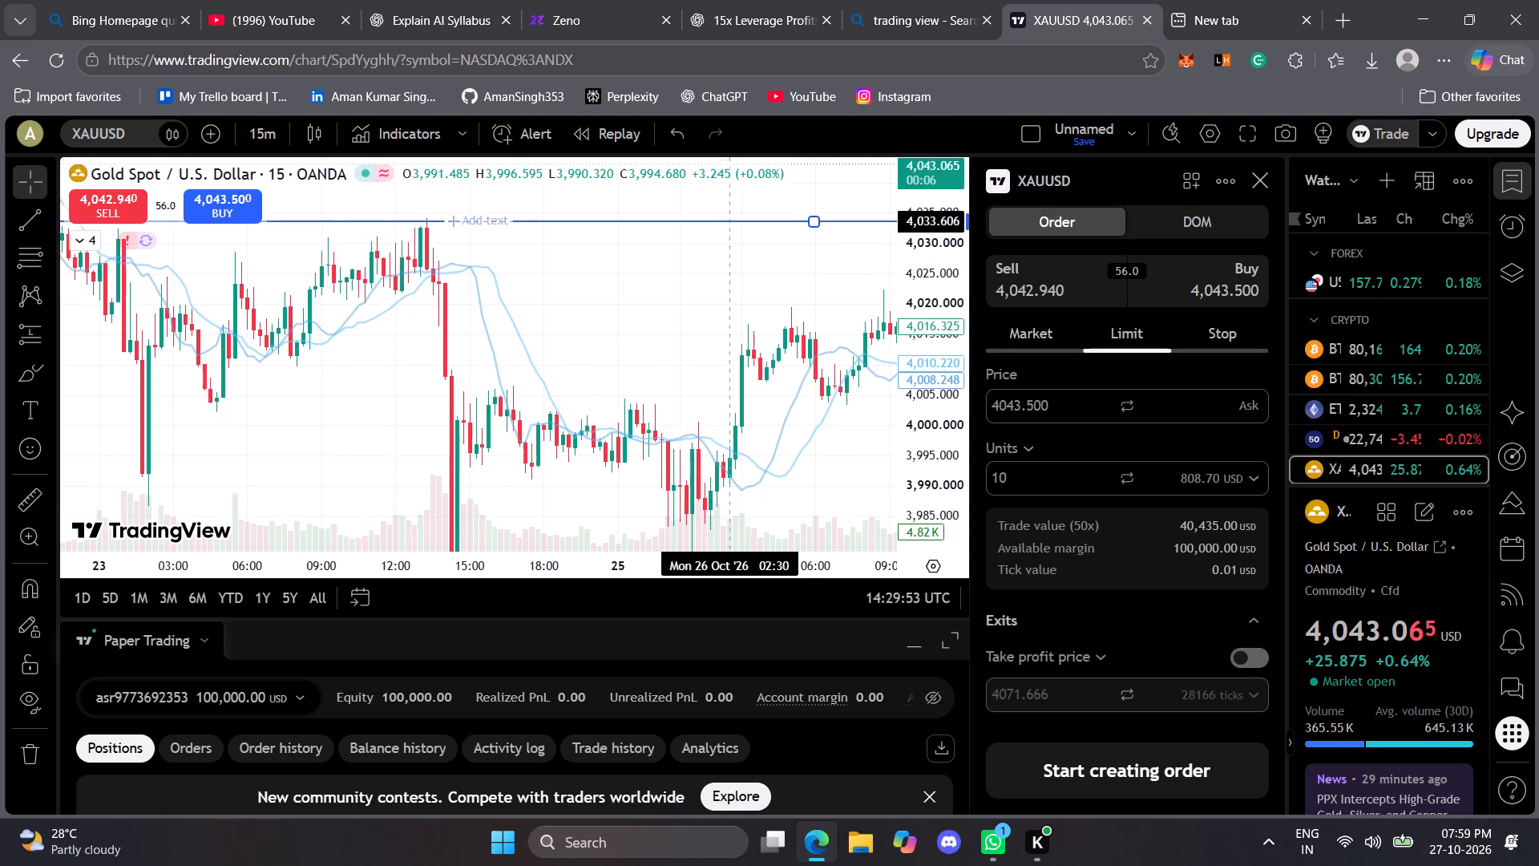
left_click_drag(729, 221, 731, 217)
Move the lower horizontal line to 3,982.572, near the lows of the 26 October candles.
left_click_drag(715, 321, 588, 87)
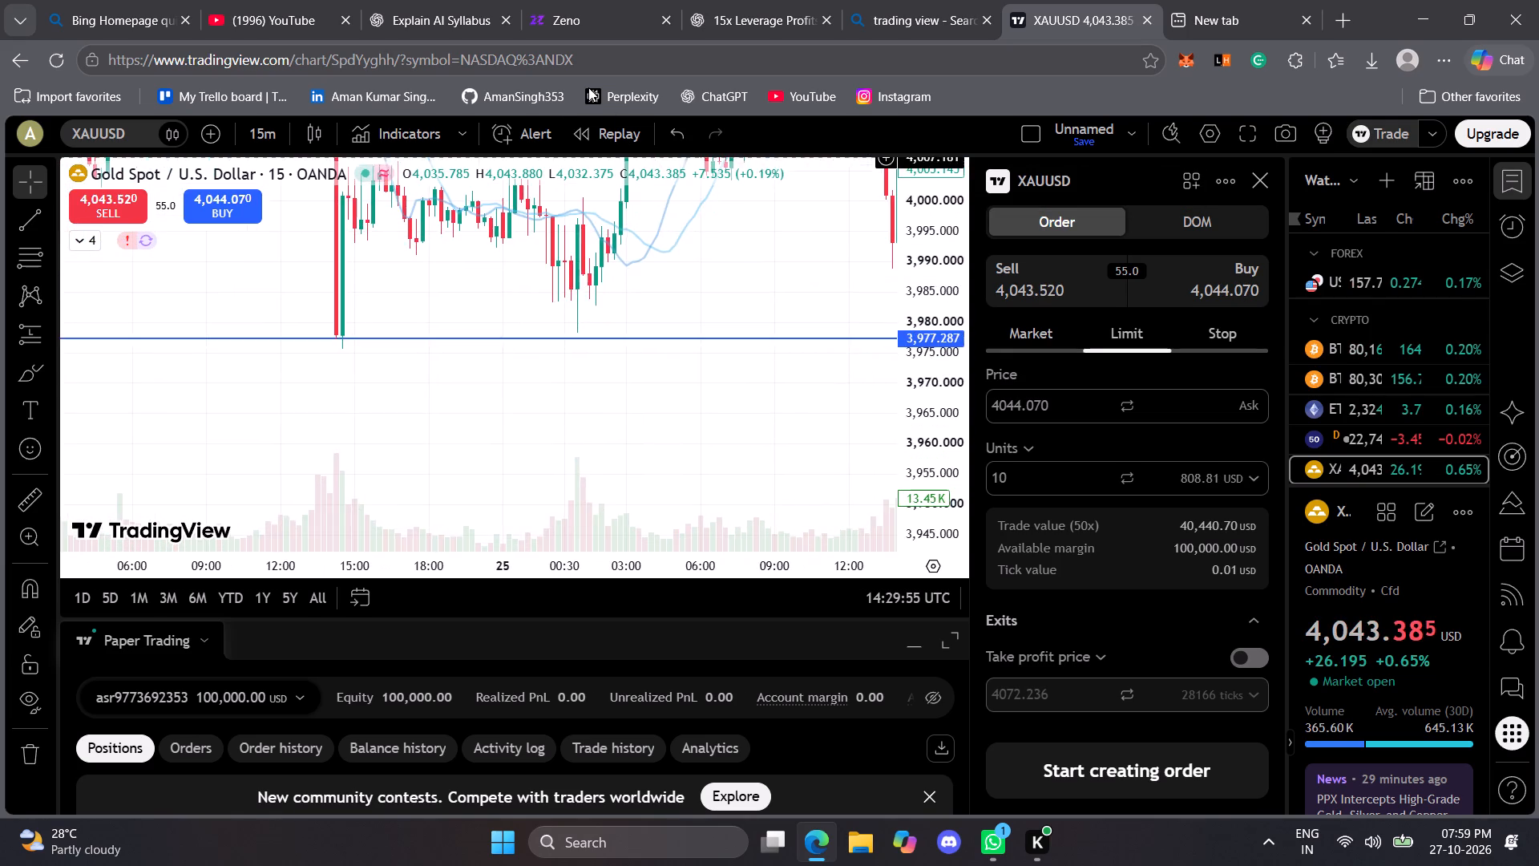
left_click_drag(588, 87, 834, 230)
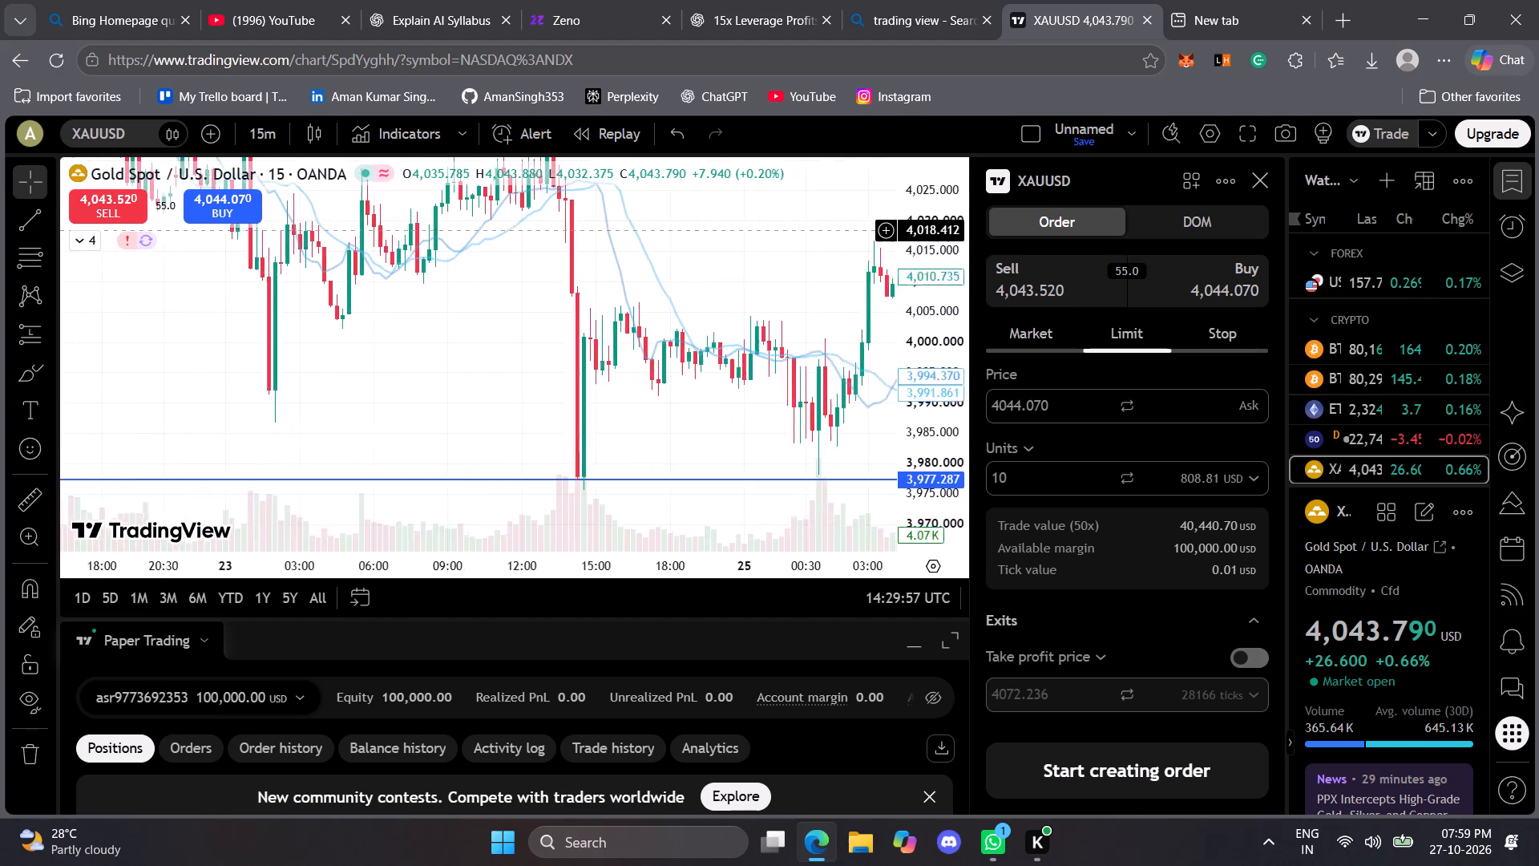
left_click_drag(834, 230, 688, 182)
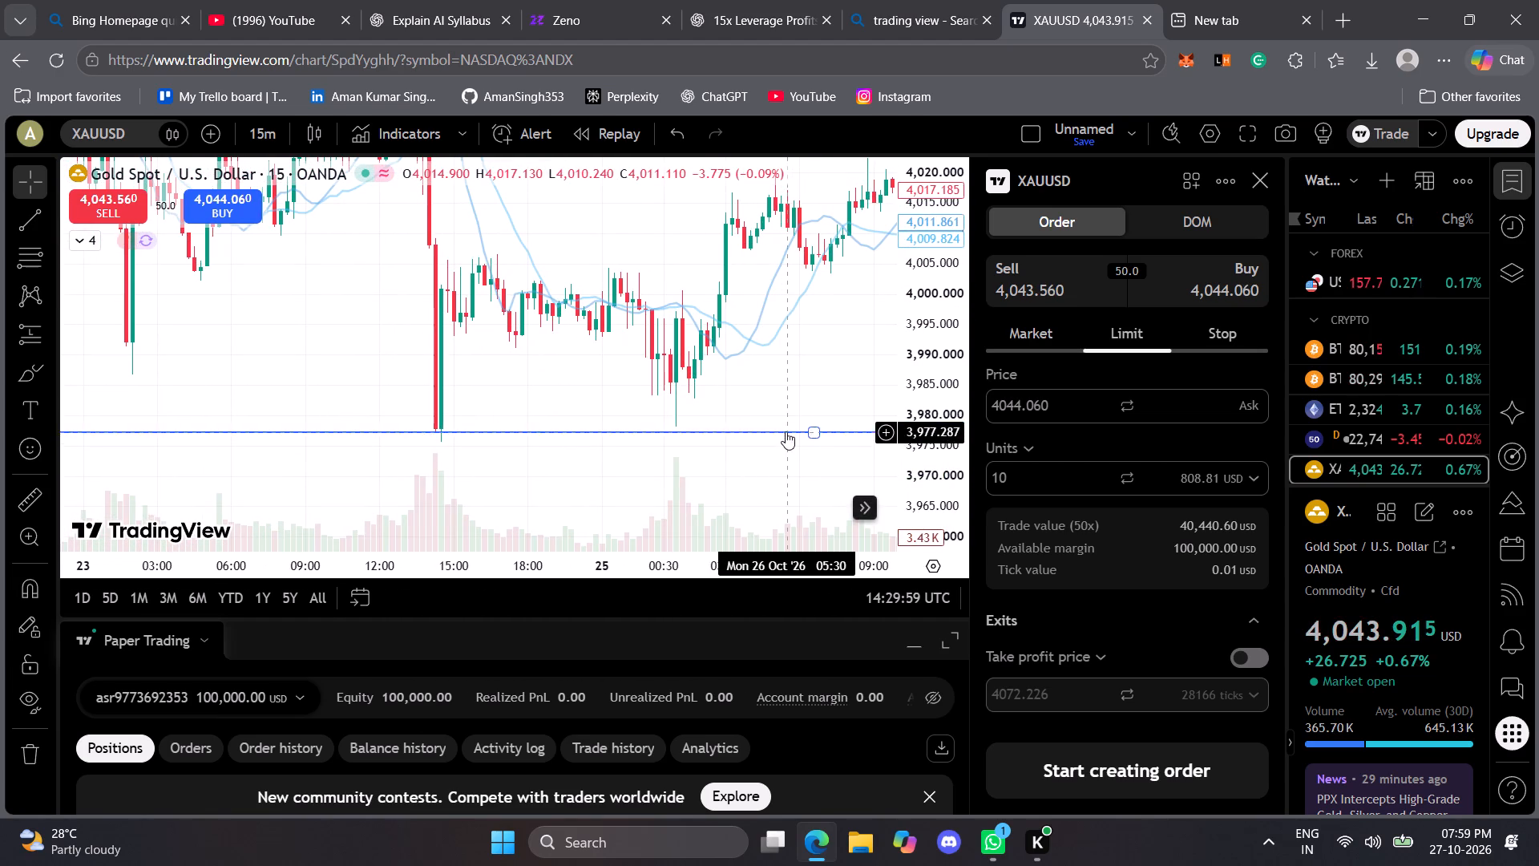
left_click_drag(786, 431, 791, 399)
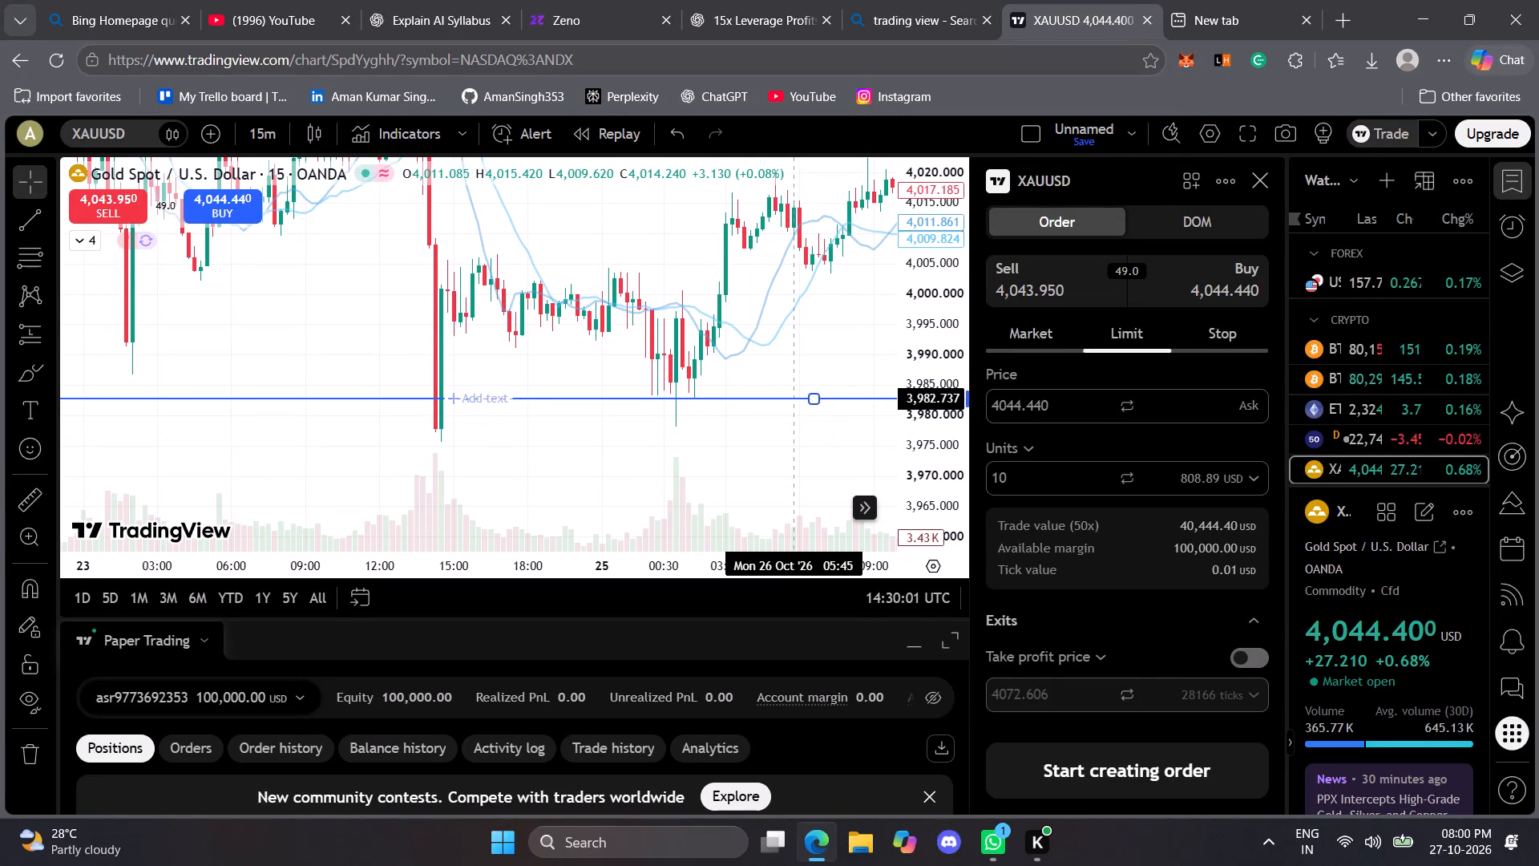
left_click_drag(791, 399, 791, 399)
Look over the 15-minute gold candles from 23 to 27 October against the two horizontal levels.
left_click_drag(778, 374, 357, 472)
left_click_drag(758, 339, 458, 294)
left_click_drag(687, 343, 384, 343)
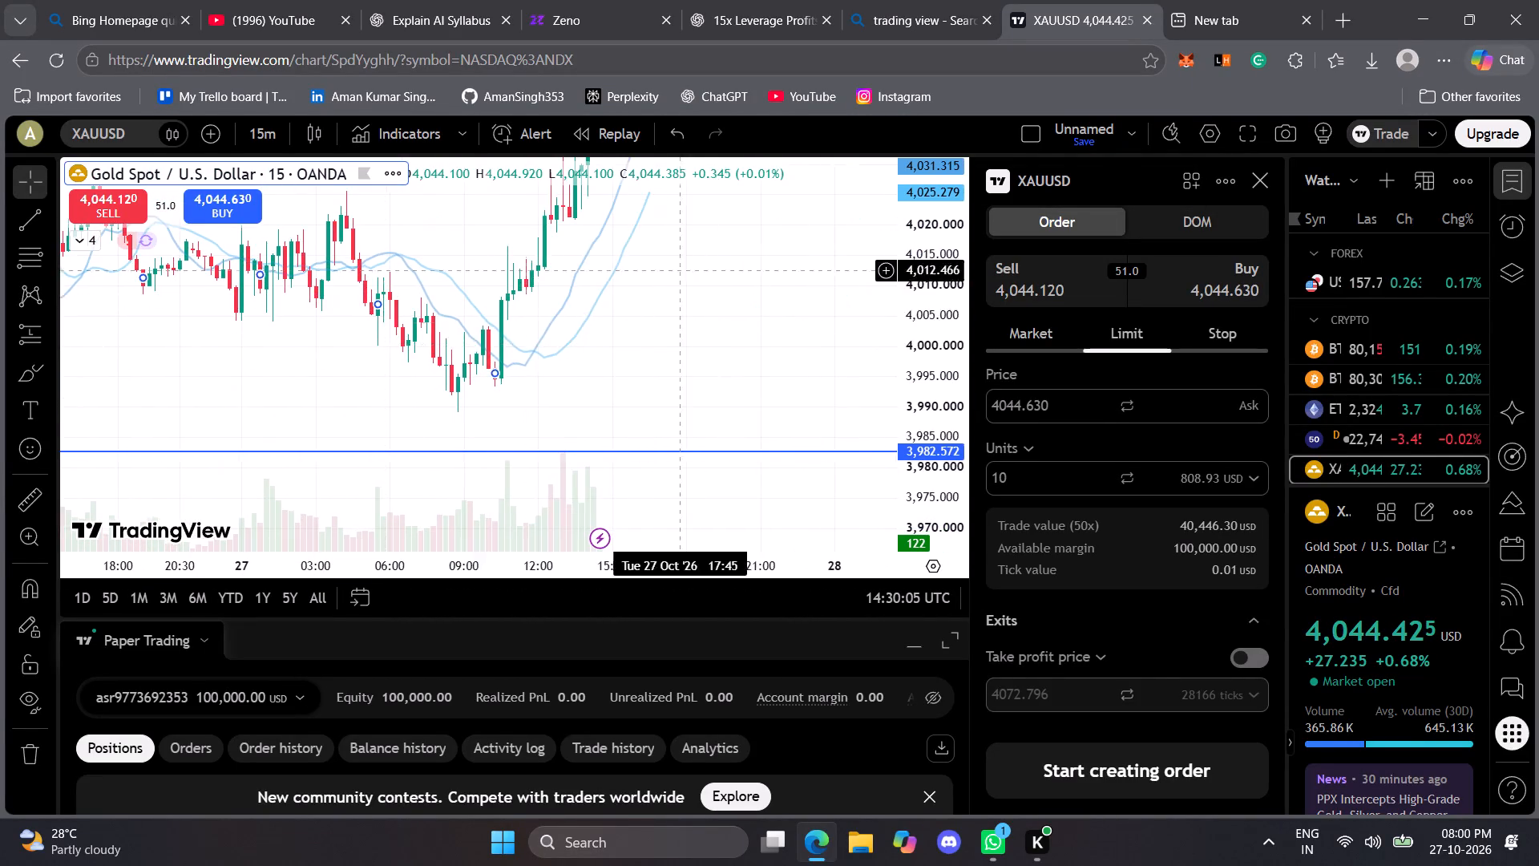
left_click_drag(681, 270, 1072, 452)
left_click_drag(491, 361, 960, 359)
left_click_drag(453, 348, 701, 348)
left_click_drag(596, 334, 366, 276)
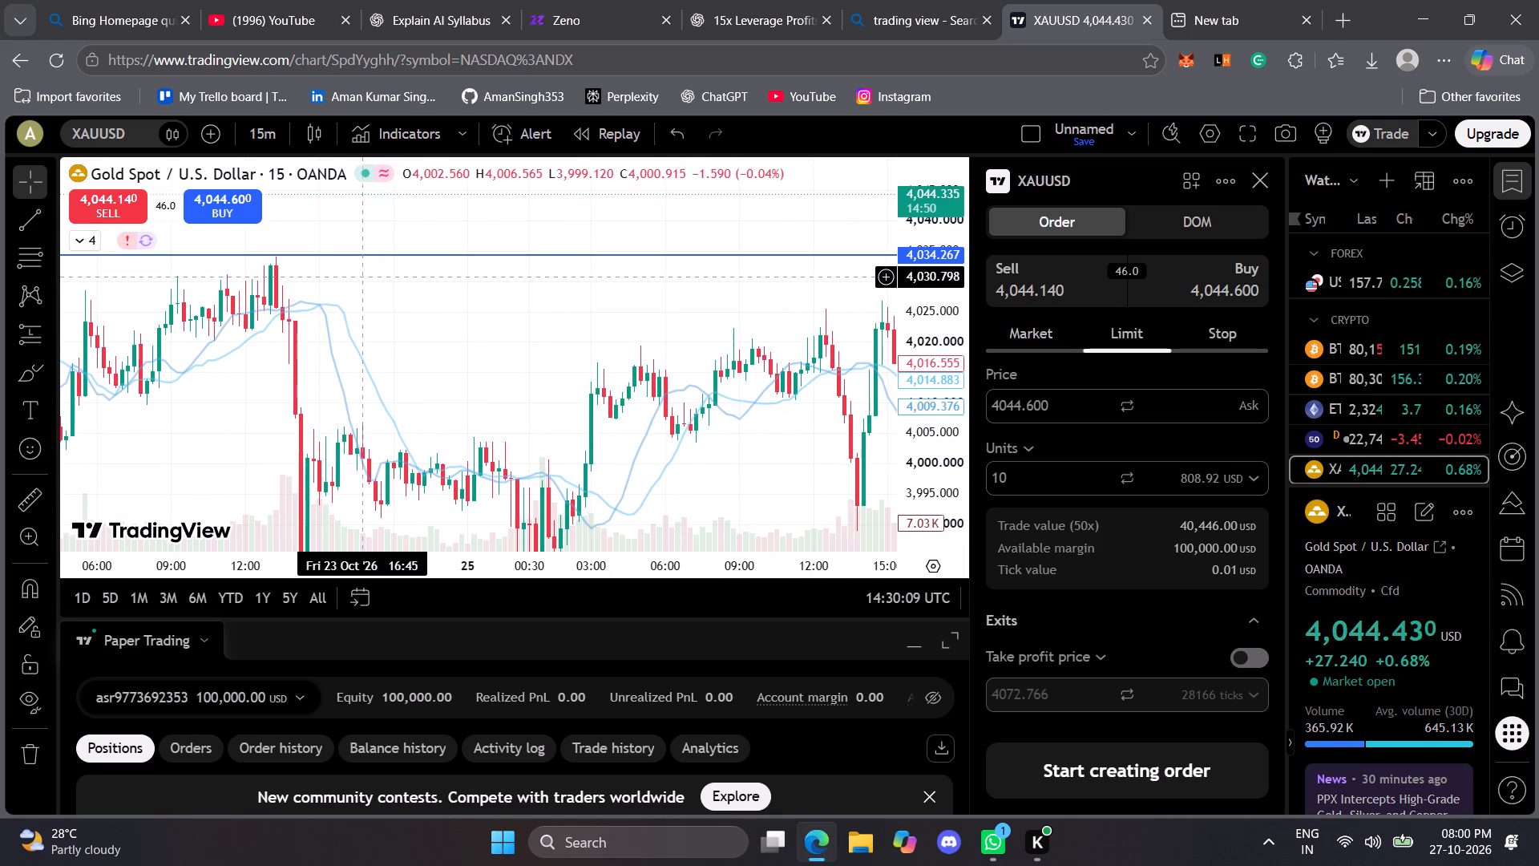
Look over the 15-minute gold candles from 26 October up to the latest price on 27 October.
left_click_drag(549, 397, 503, 379)
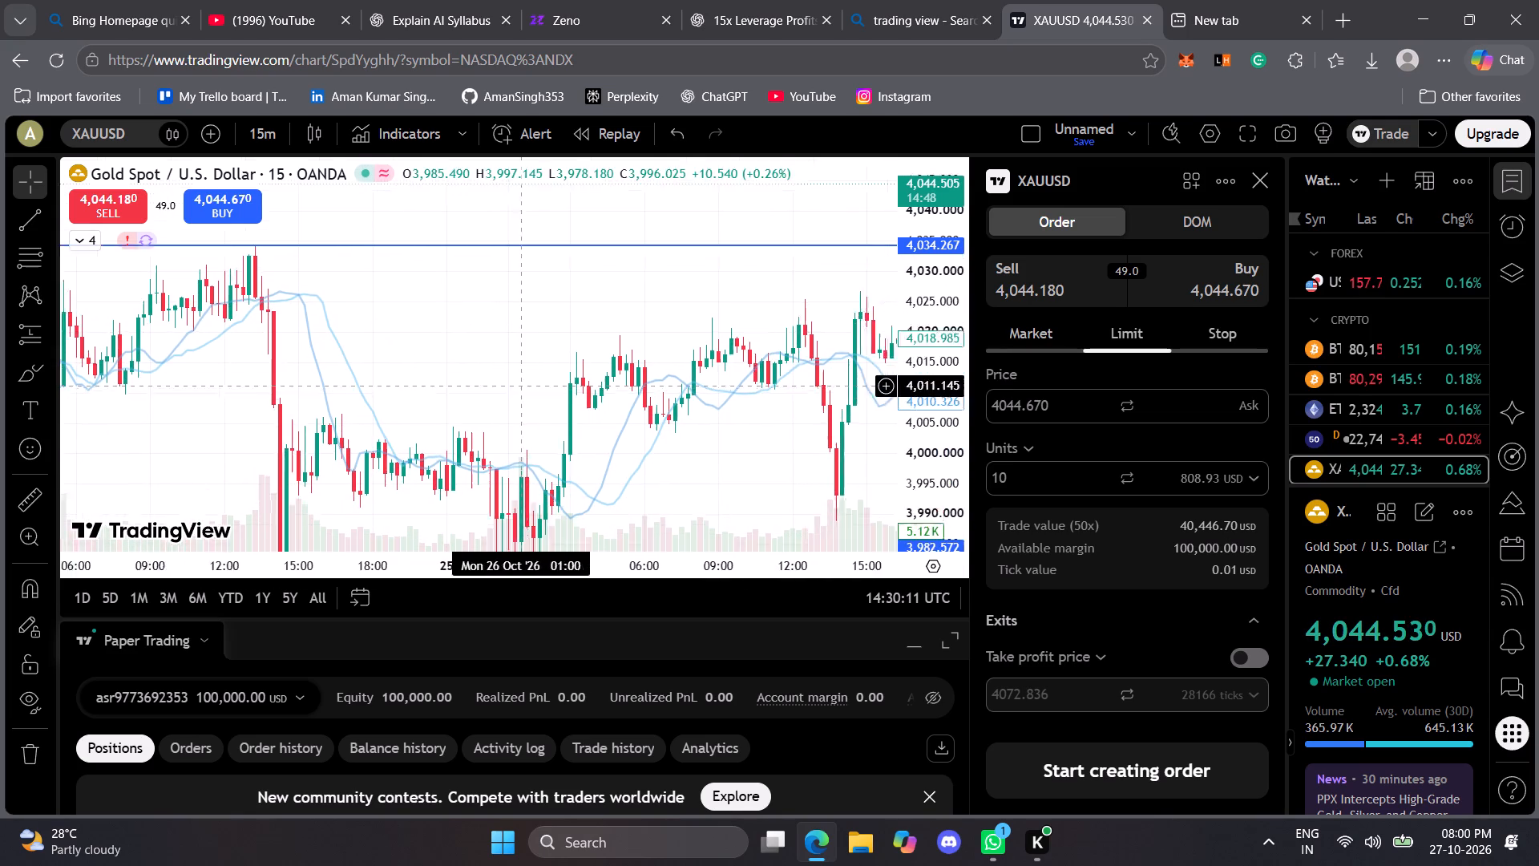
left_click_drag(503, 379, 458, 361)
left_click_drag(708, 388, 434, 411)
left_click_drag(698, 373, 116, 374)
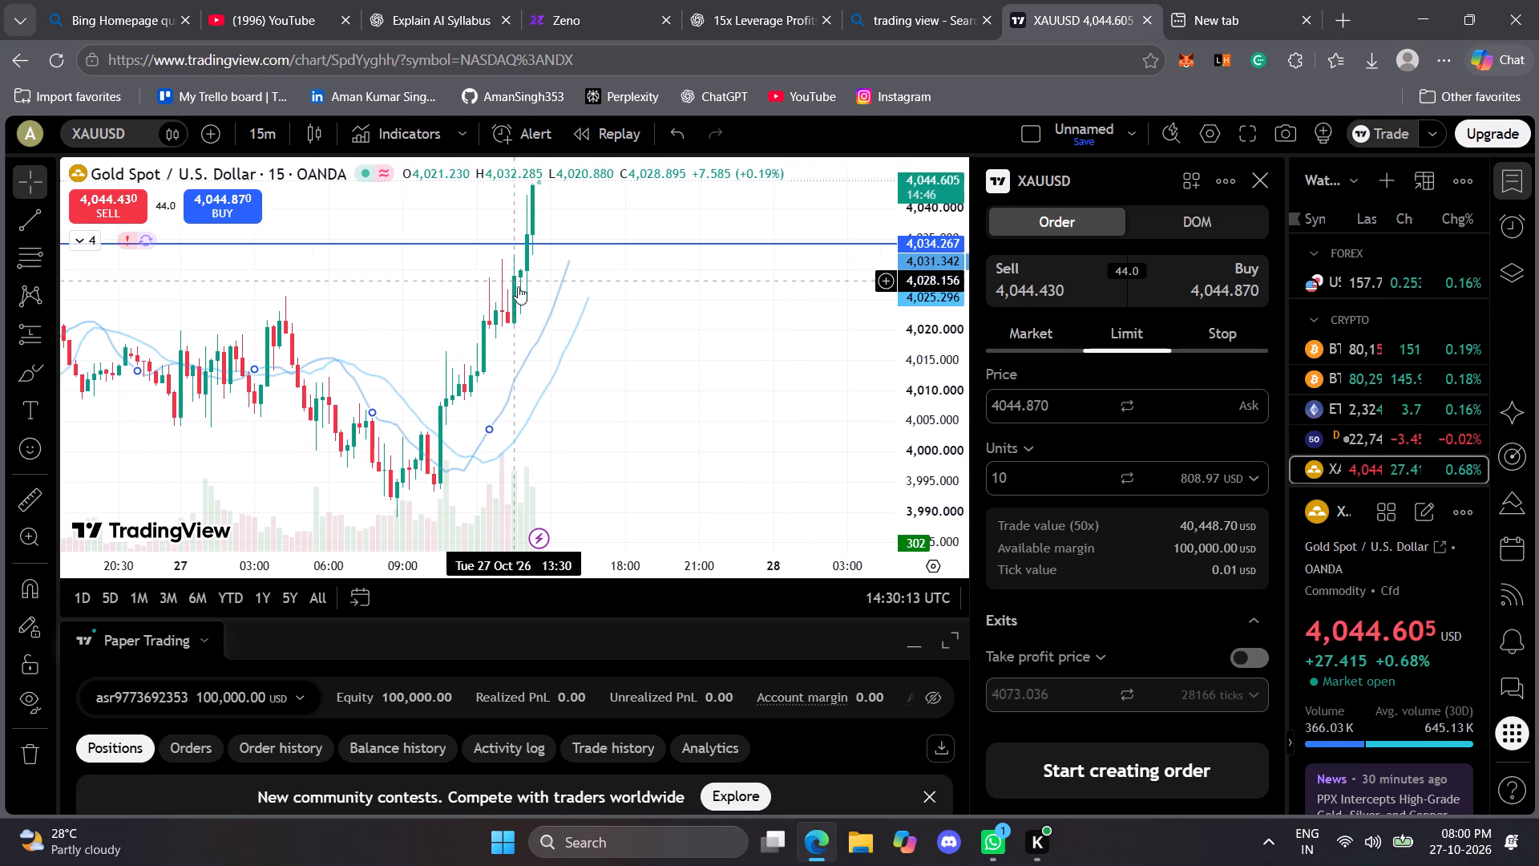
left_click_drag(521, 301, 566, 382)
Switch the gold chart to 30-minute candles and examine 22 to 27 October against the two horizontal levels.
left_click(272, 141)
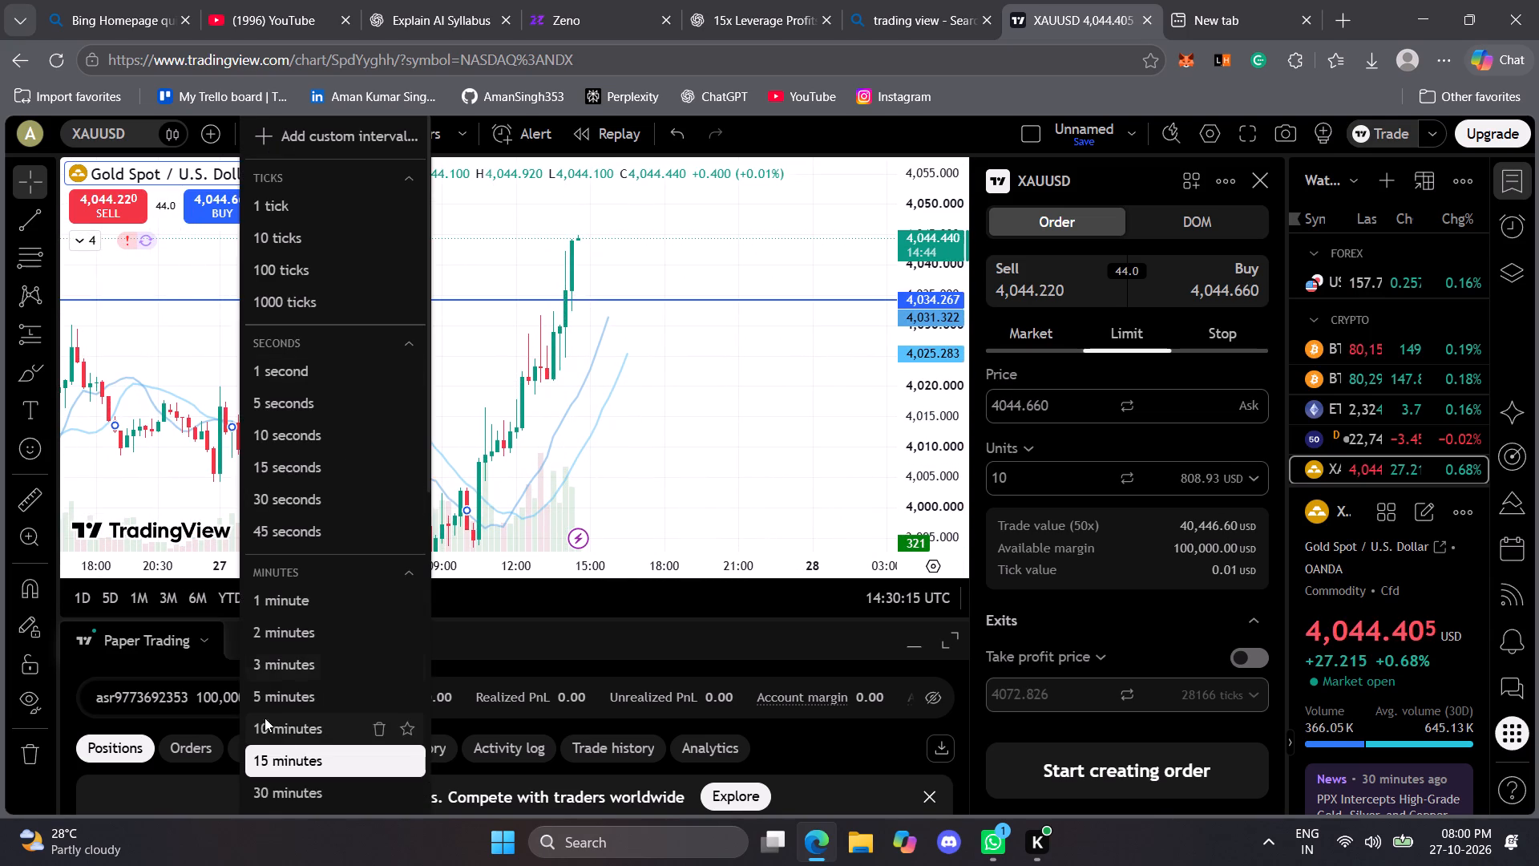
left_click(323, 793)
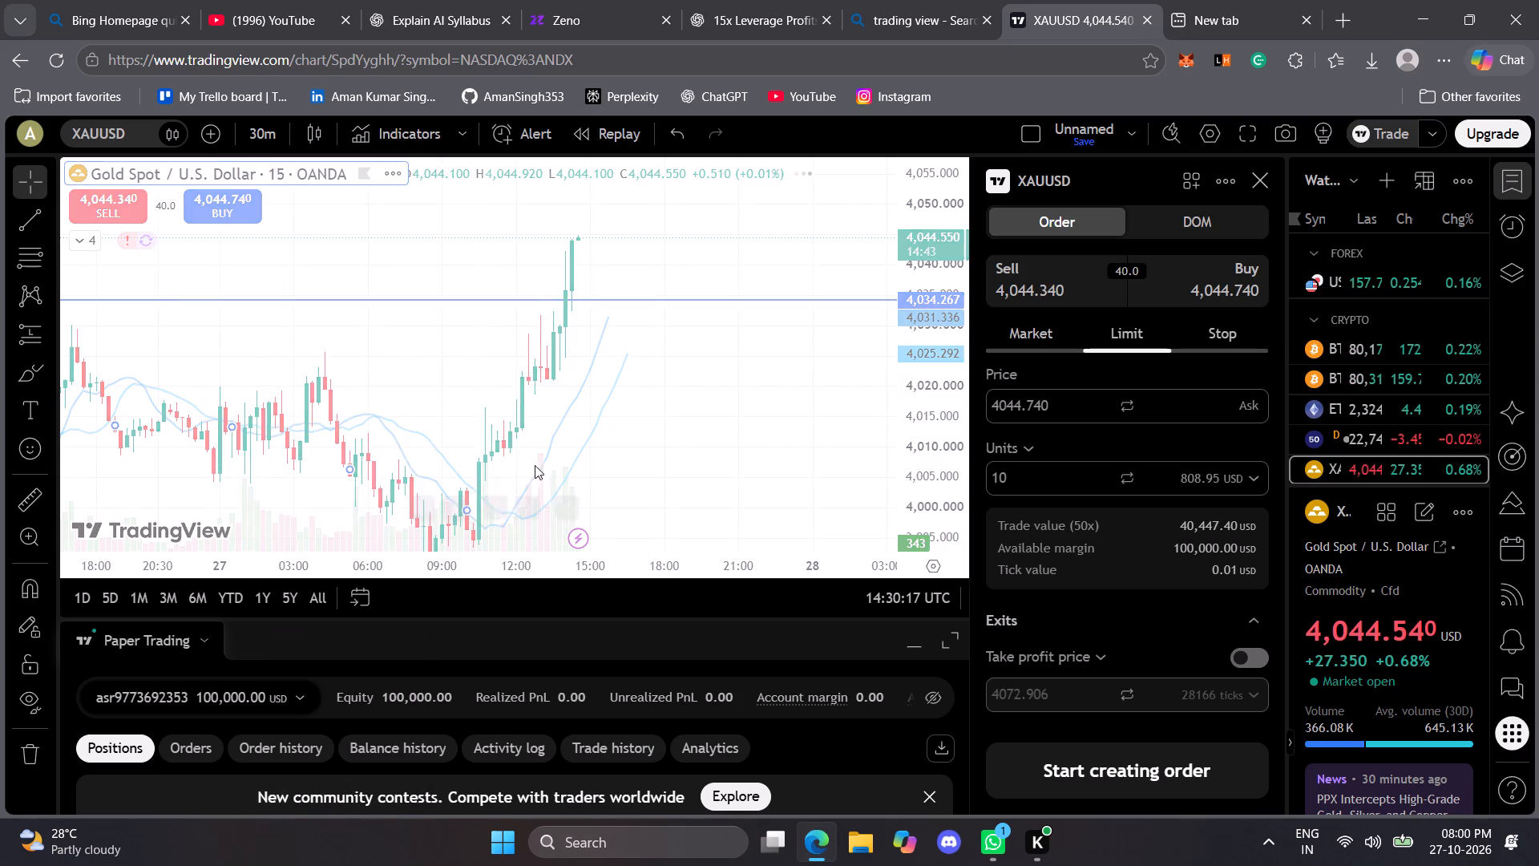
left_click_drag(600, 406, 947, 328)
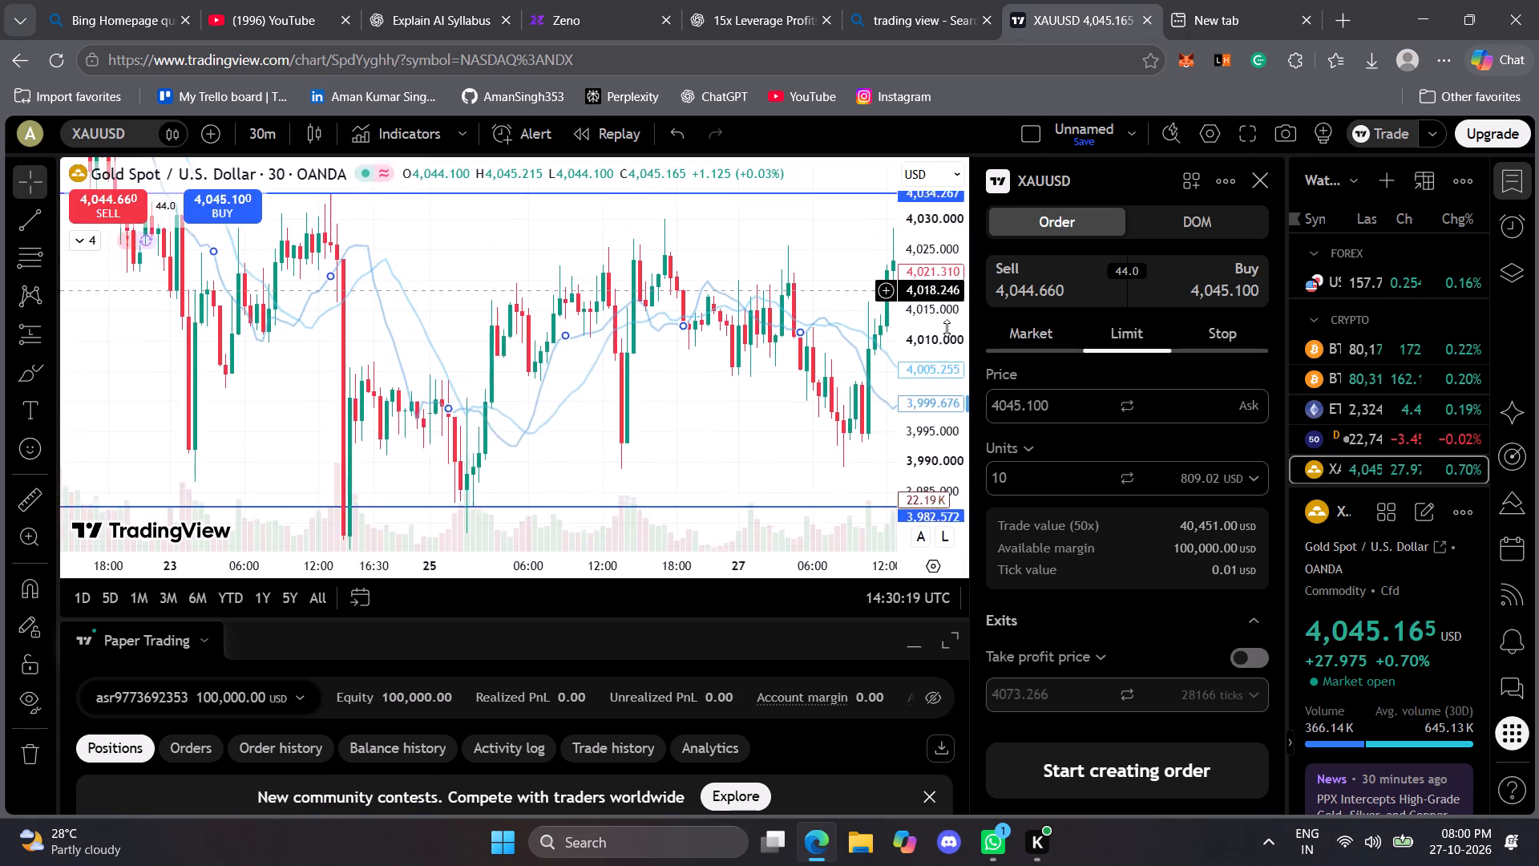
left_click_drag(947, 328, 976, 325)
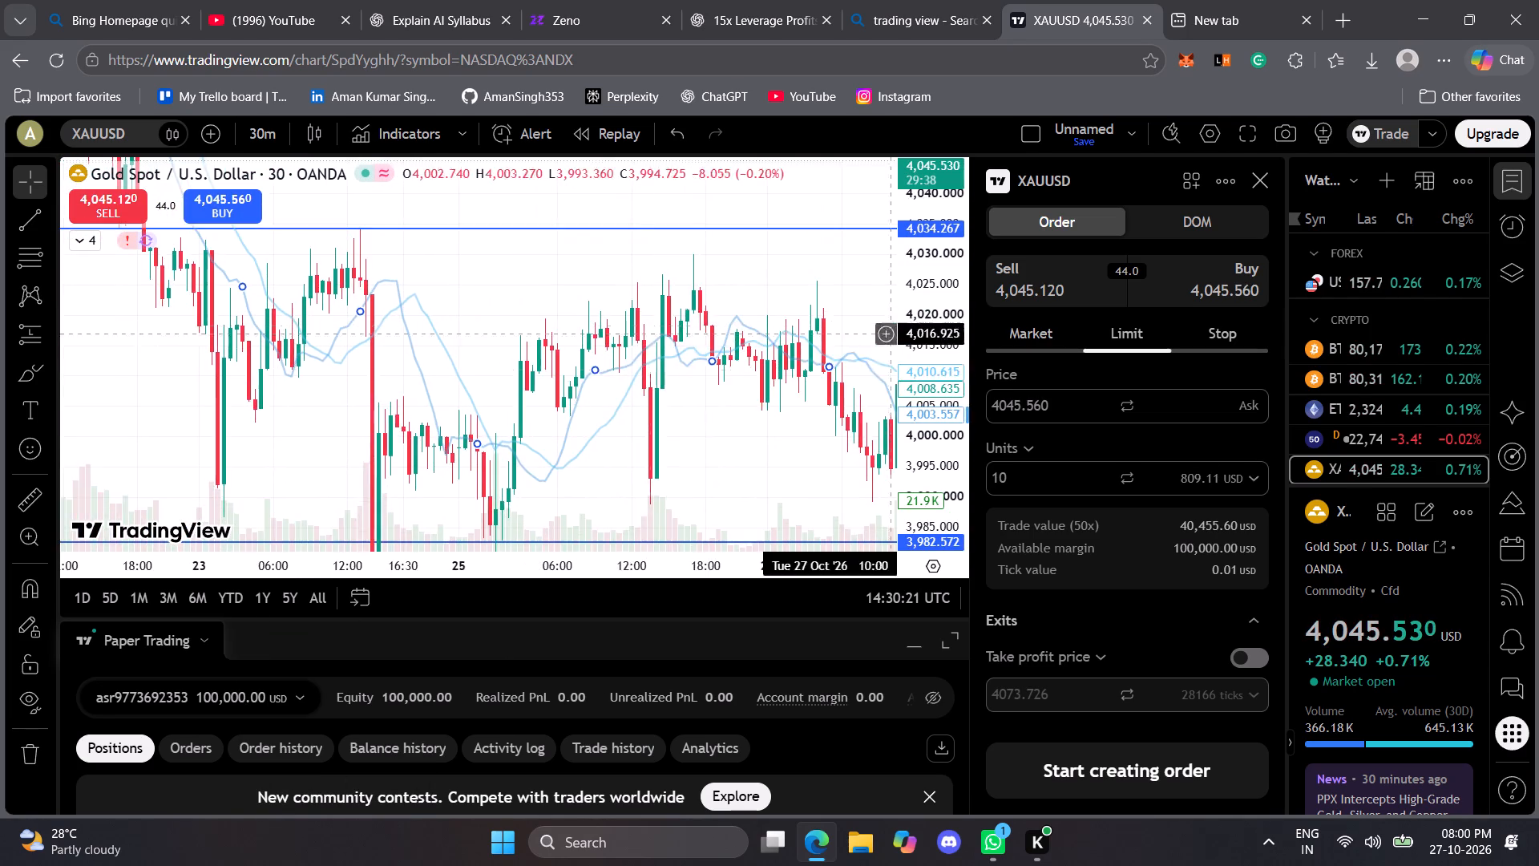
left_click_drag(628, 367, 965, 350)
left_click_drag(680, 323, 939, 431)
left_click_drag(656, 272, 47, 523)
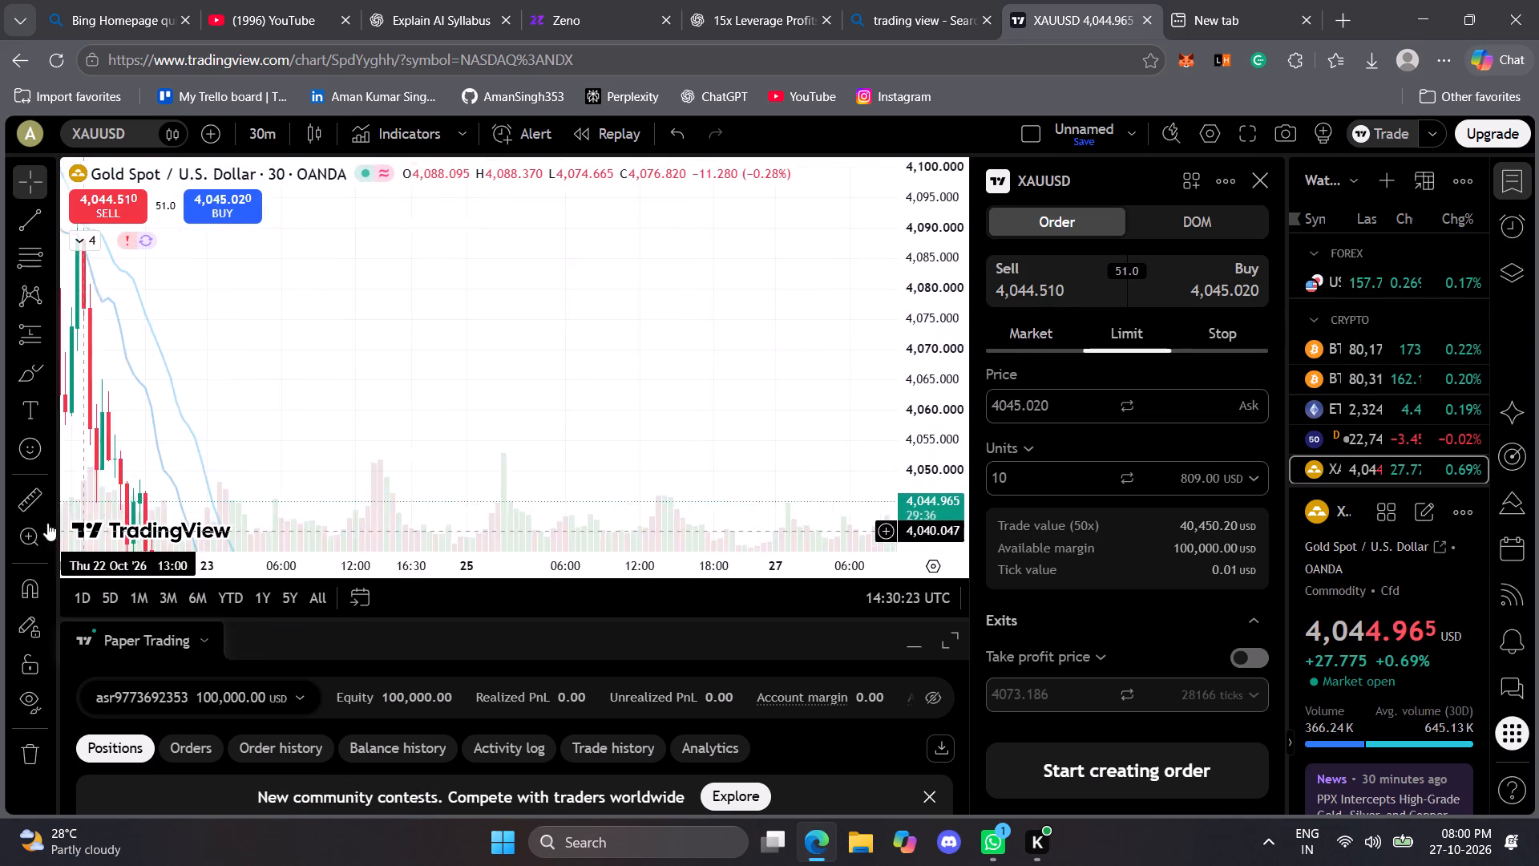
left_click_drag(47, 523, 0, 220)
left_click_drag(680, 195, 157, 339)
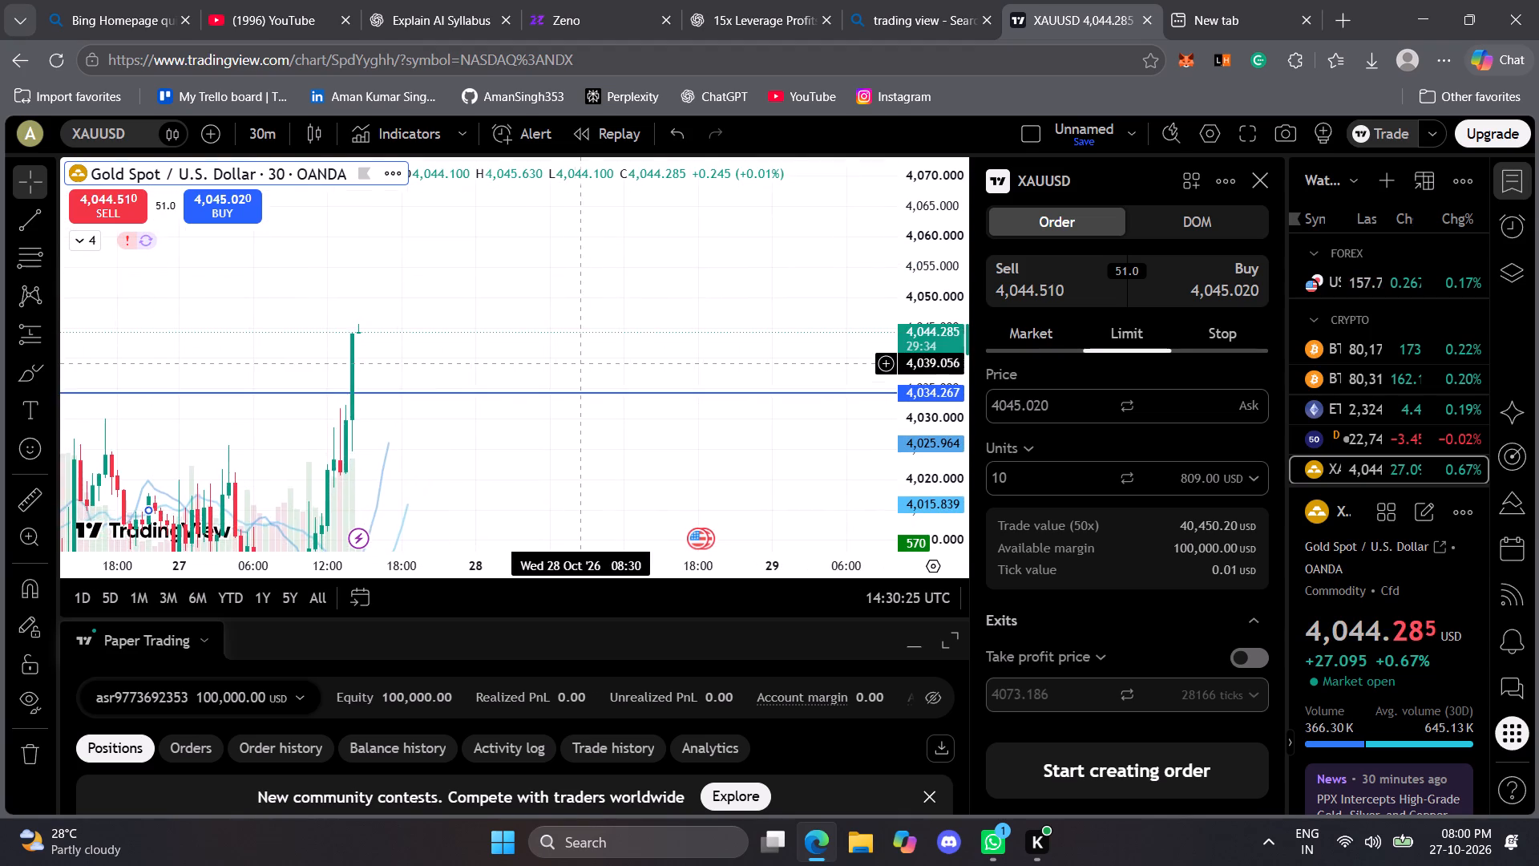
left_click_drag(584, 362, 692, 369)
Set the gold chart's interval to 5 minutes.
left_click(261, 127)
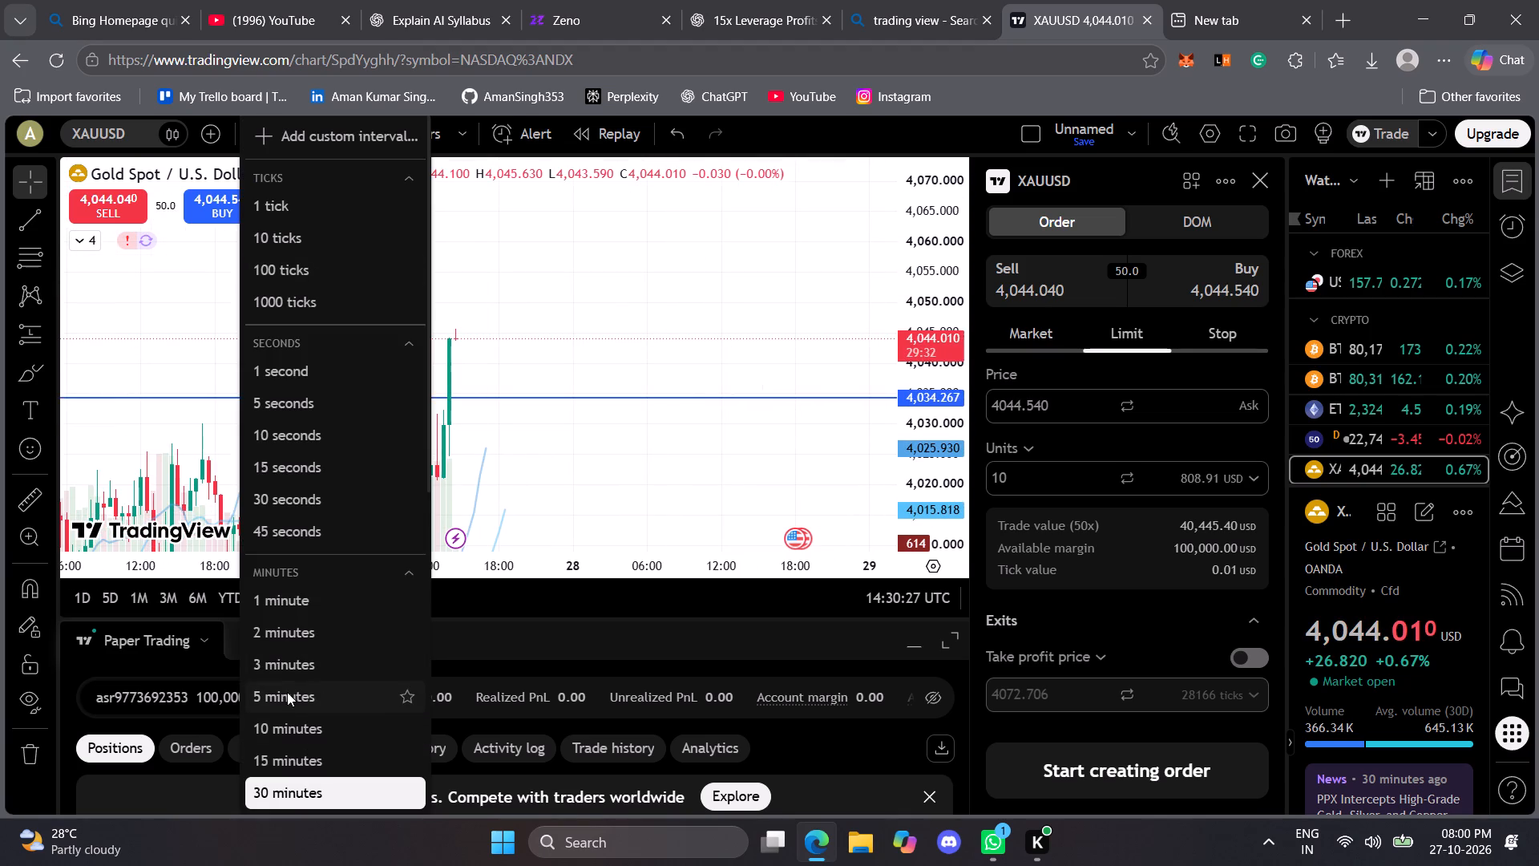
left_click(287, 690)
Examine the 5-minute gold candles of 26 and 27 October against the horizontal levels, ending at the latest price.
left_click_drag(493, 365, 845, 200)
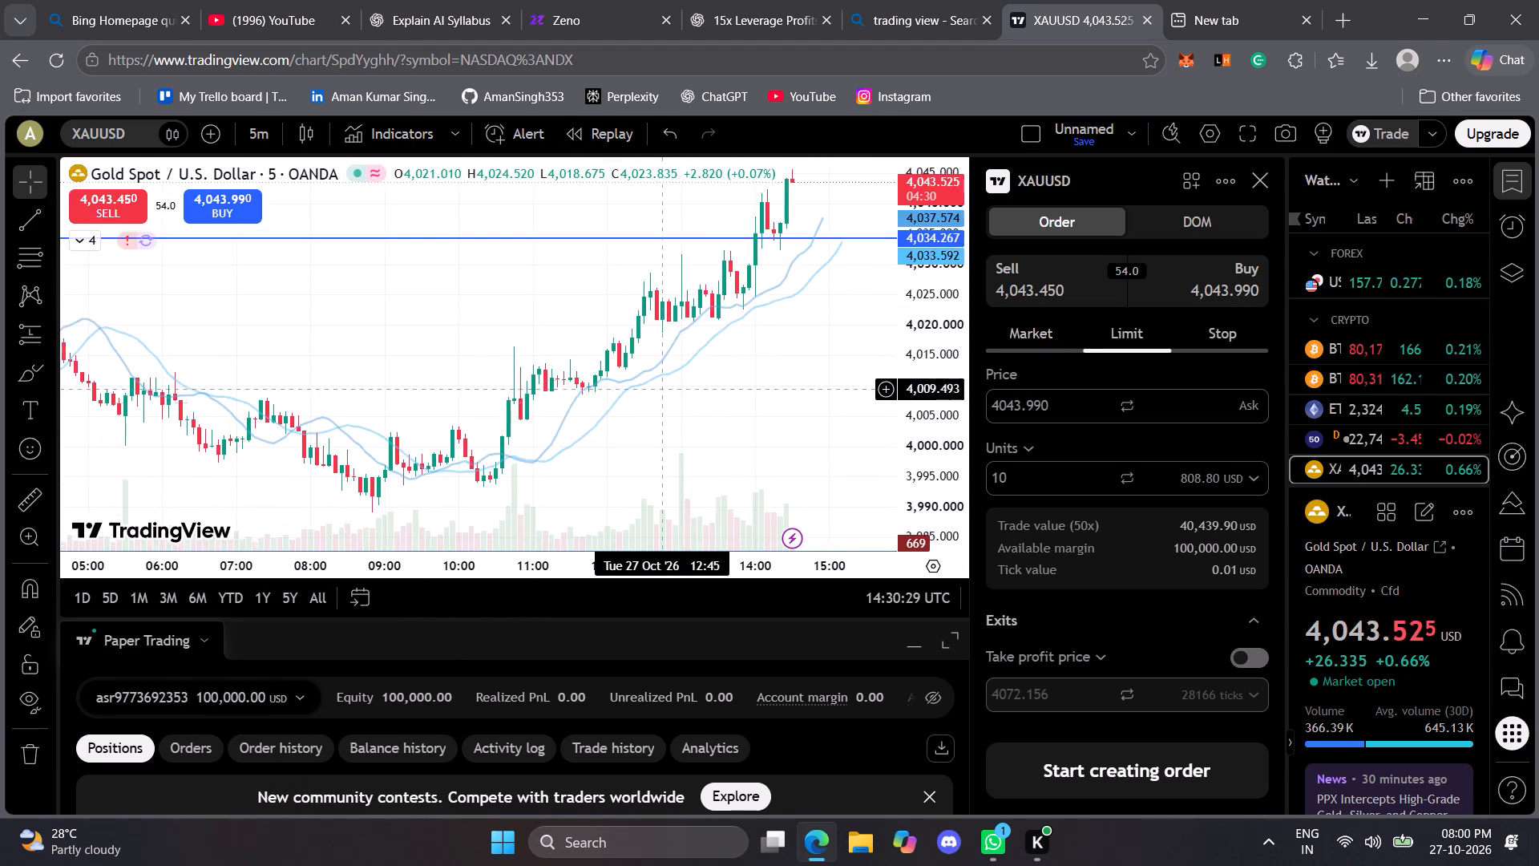
left_click_drag(664, 404, 931, 223)
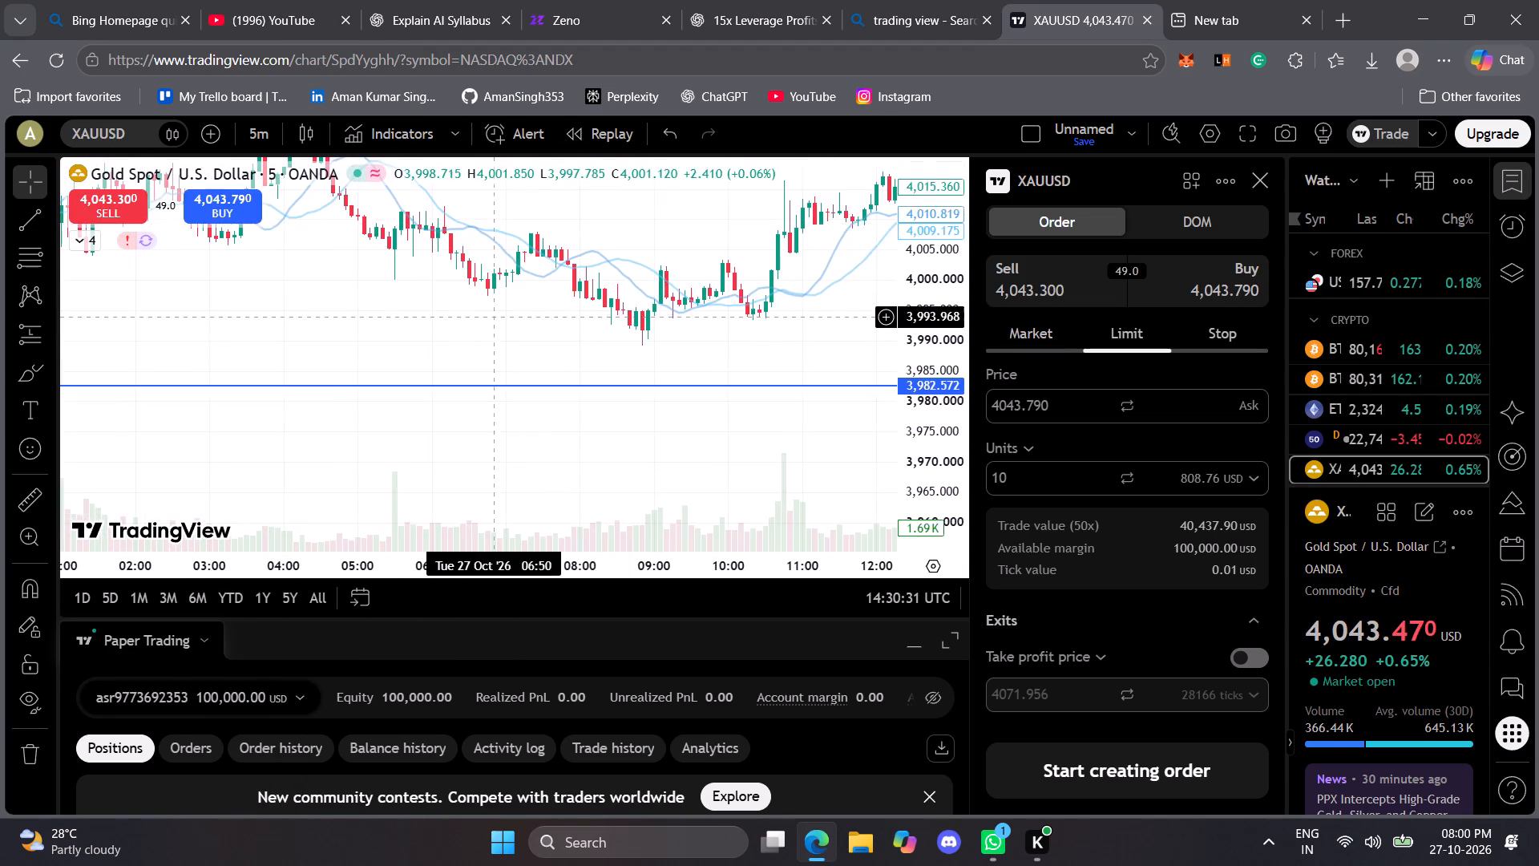
left_click_drag(500, 314, 924, 495)
left_click_drag(563, 397, 1138, 355)
left_click_drag(554, 352, 846, 352)
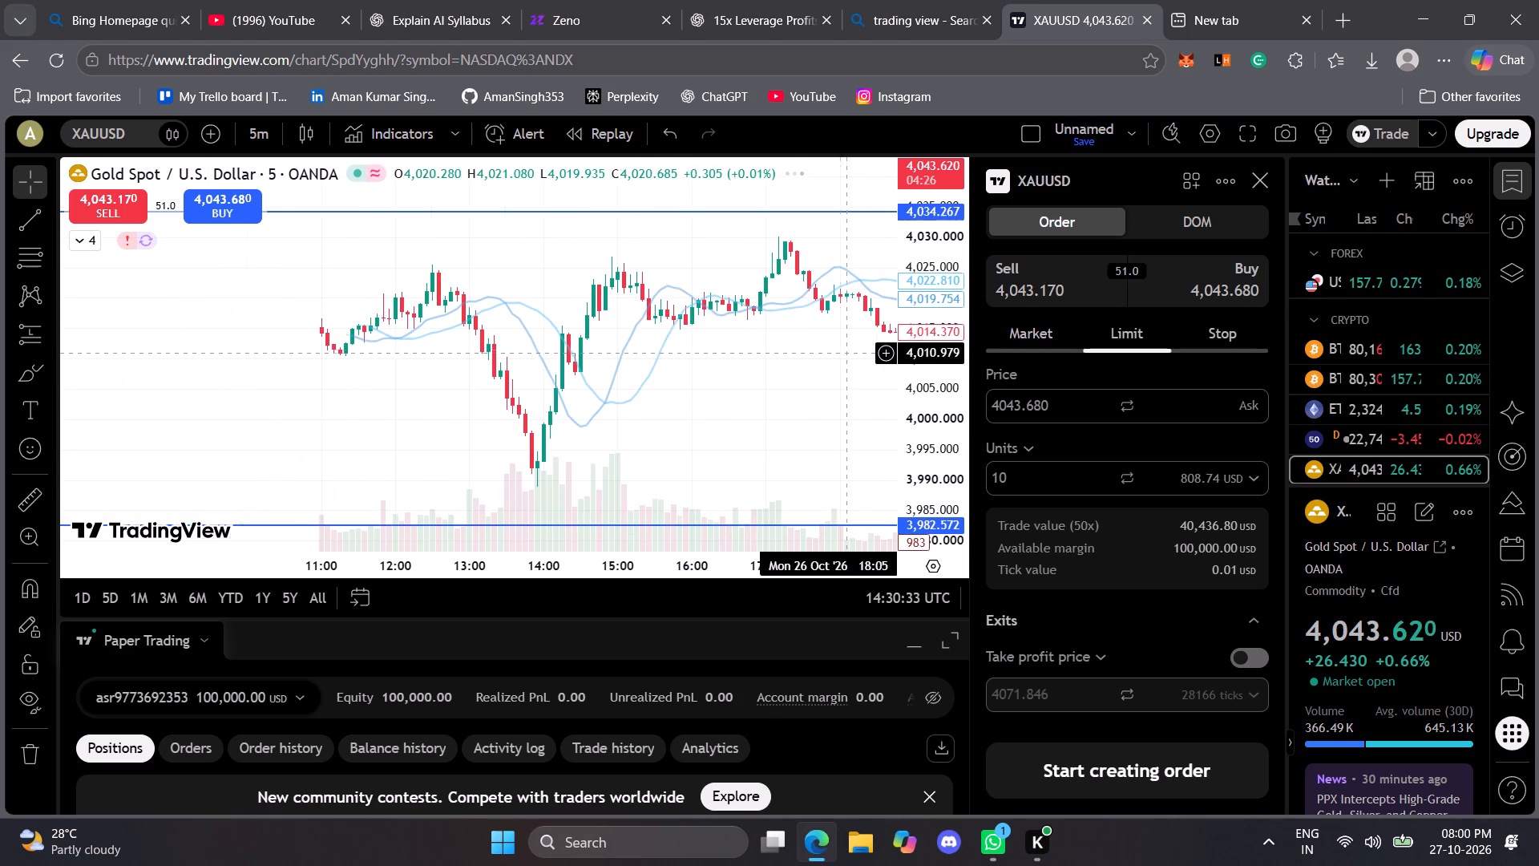
left_click_drag(669, 342, 50, 275)
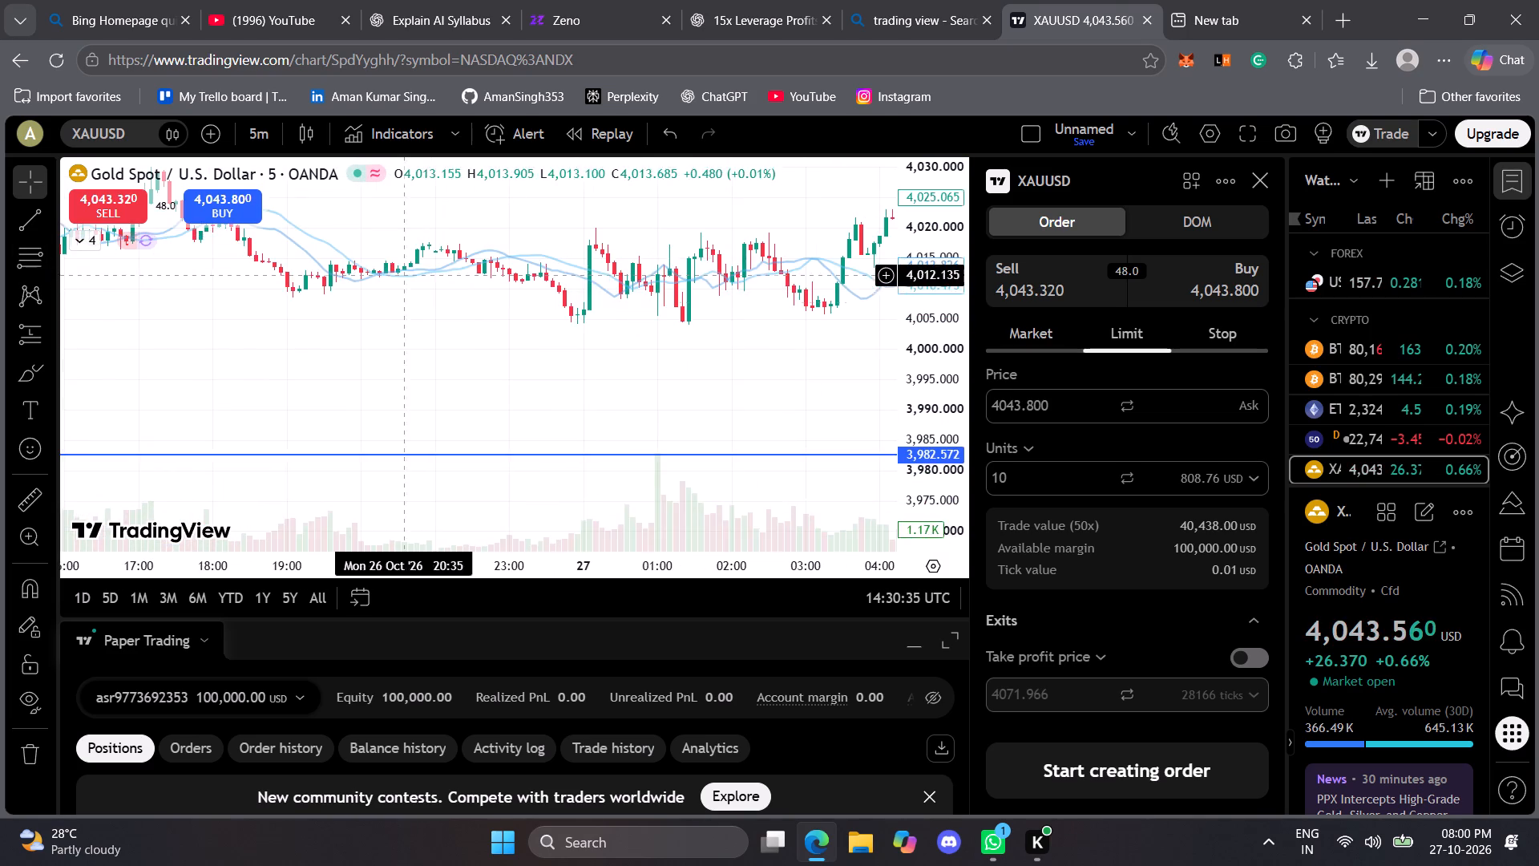
left_click_drag(638, 335, 37, 340)
left_click_drag(616, 310, 78, 393)
left_click_drag(629, 245, 653, 310)
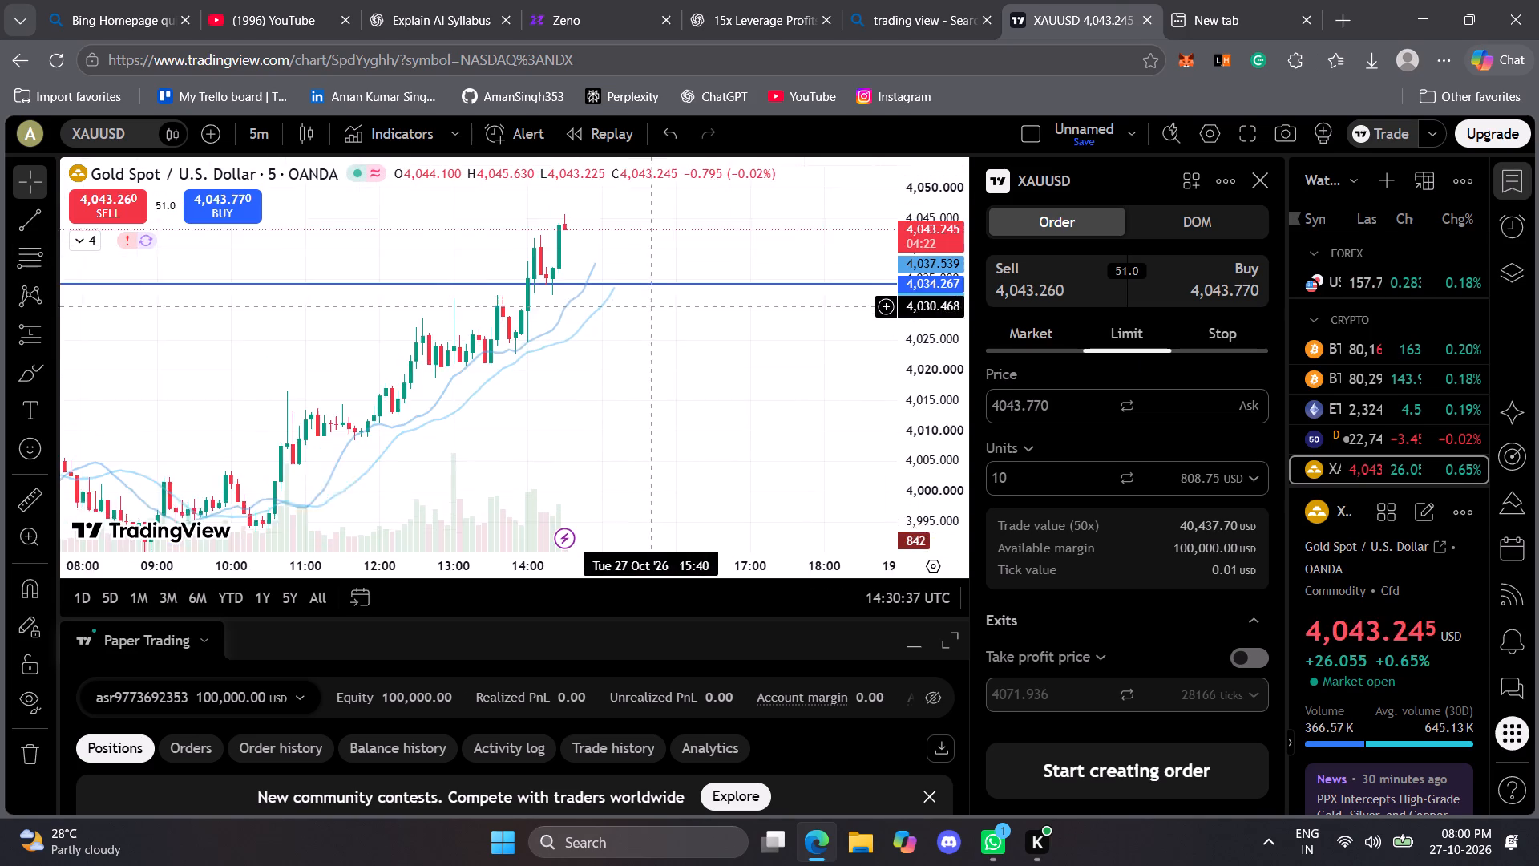
left_click_drag(653, 310, 655, 335)
left_click_drag(595, 243, 602, 271)
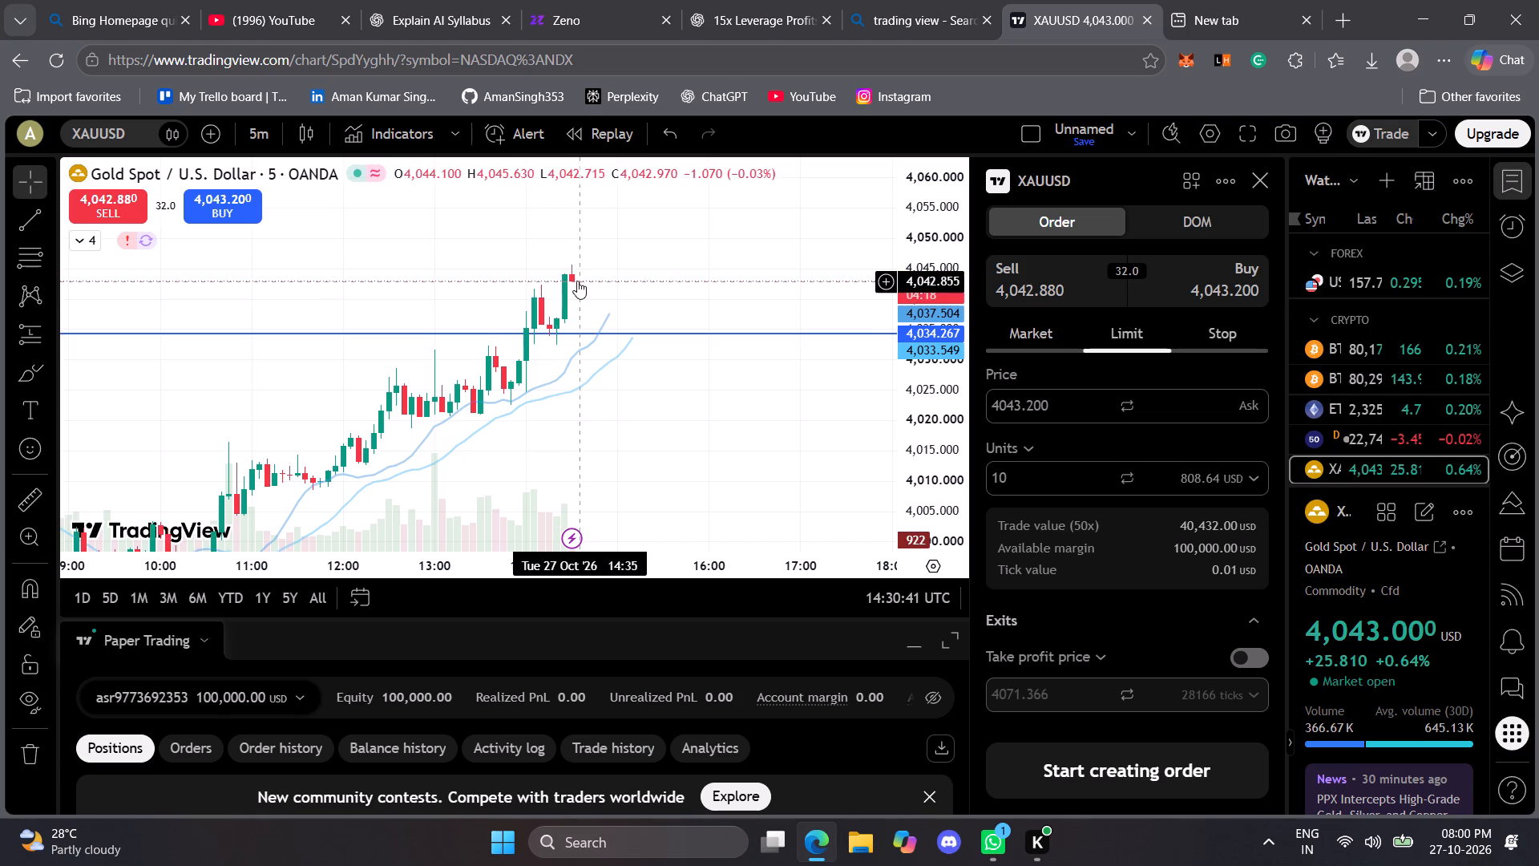
Place a paper trading buy limit order for 10 XAUUSD at 4,036.578, just above the upper horizontal line.
left_click(621, 319)
right_click(621, 319)
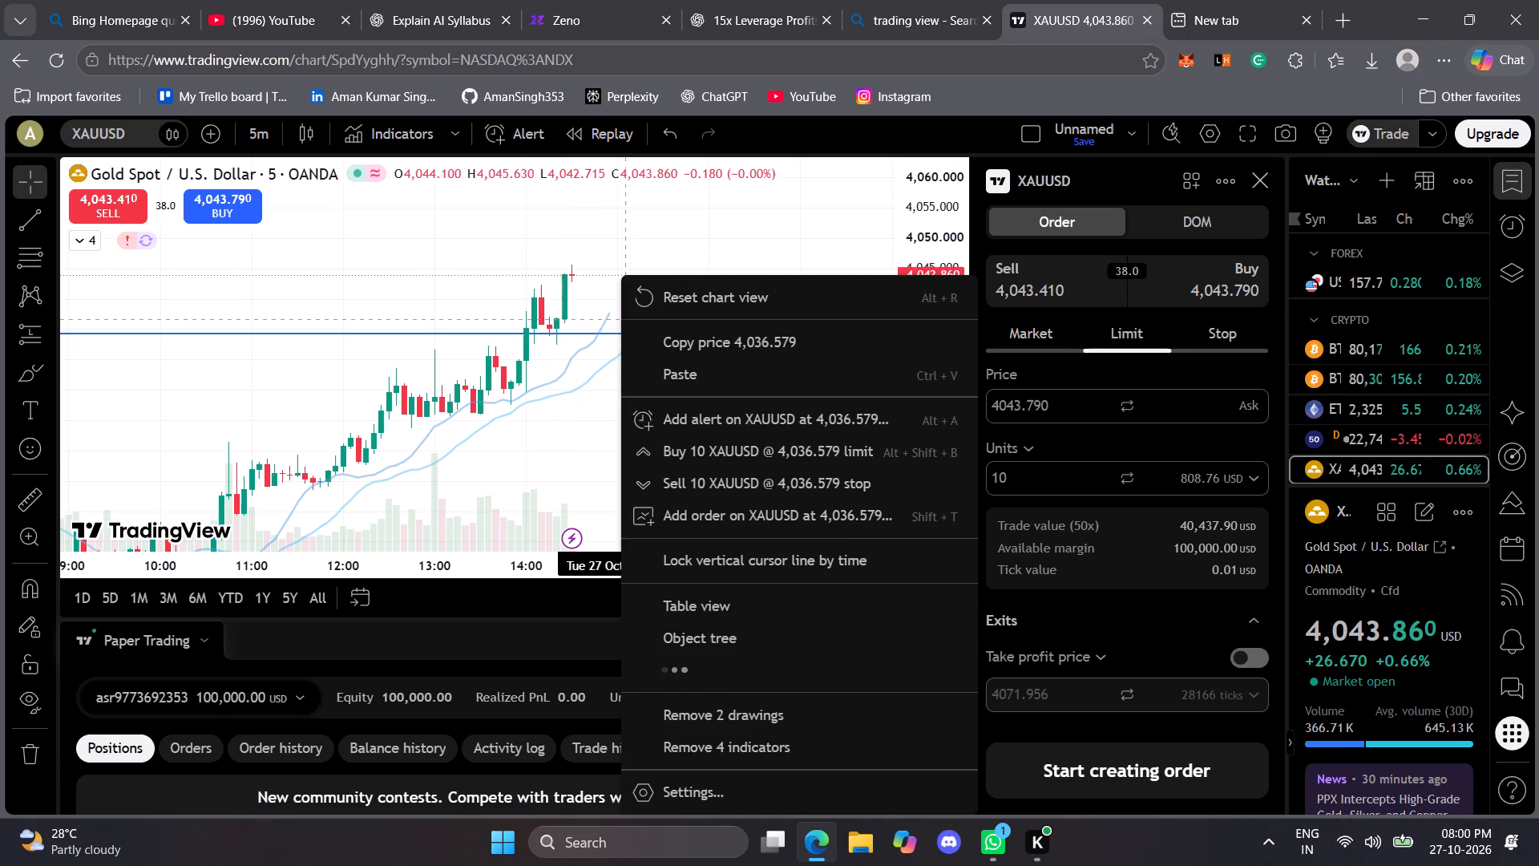
left_click(735, 505)
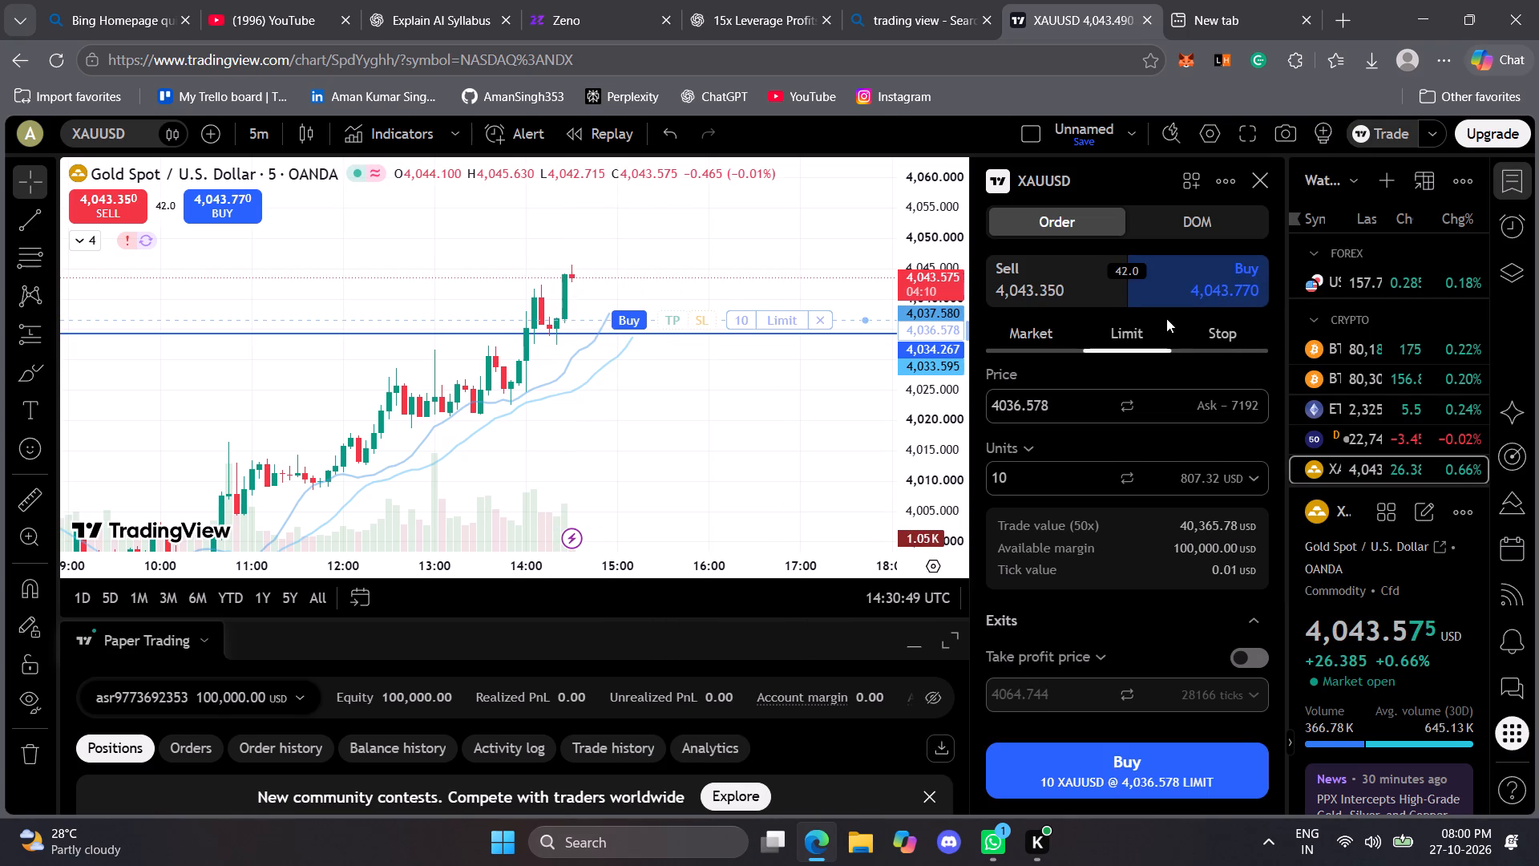
left_click_drag(1281, 376, 1281, 387)
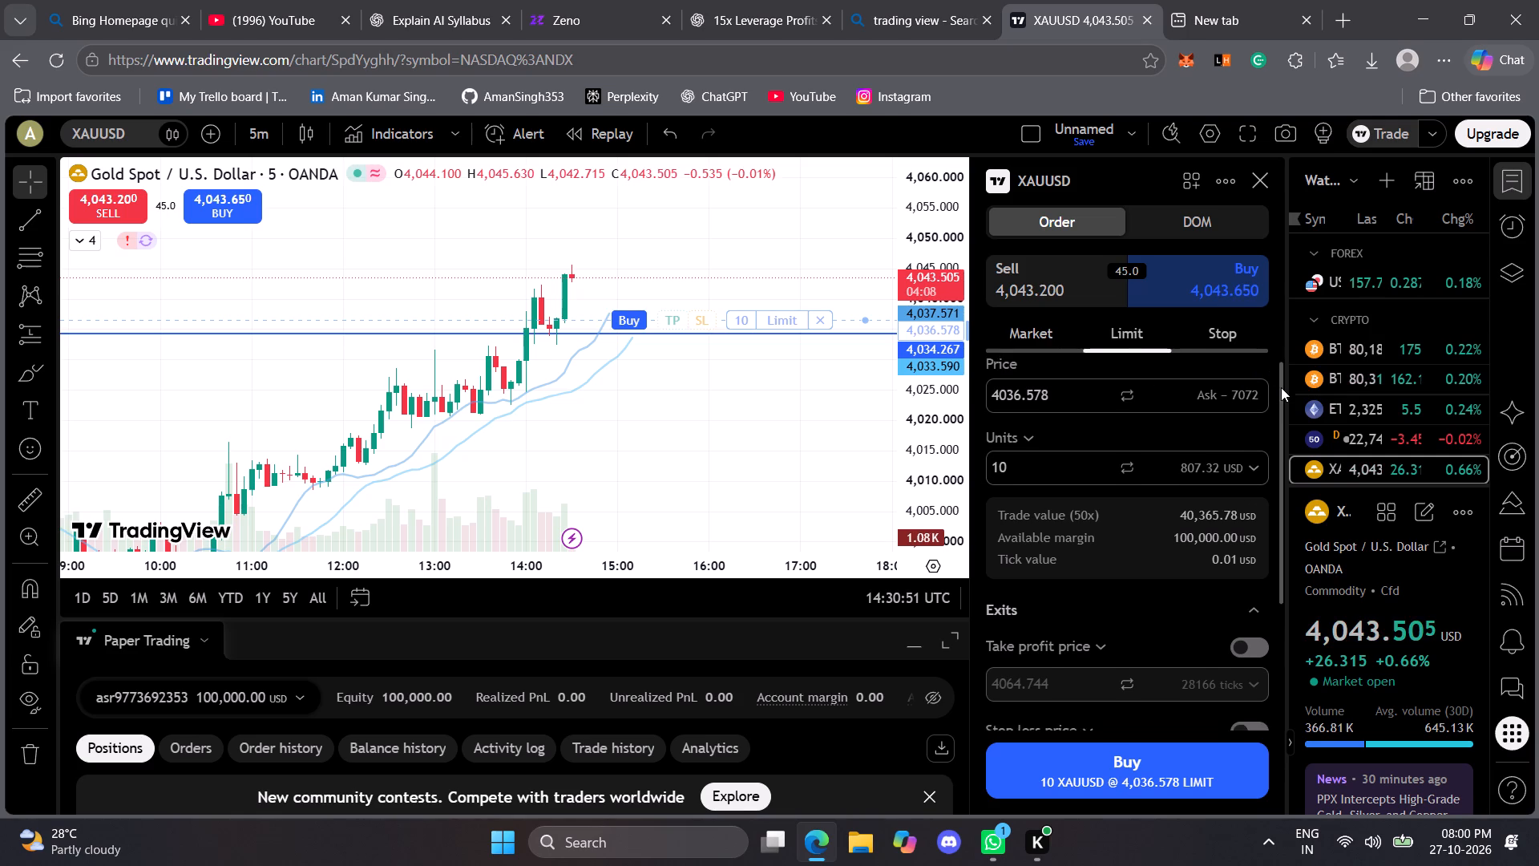
left_click_drag(1281, 387, 1281, 399)
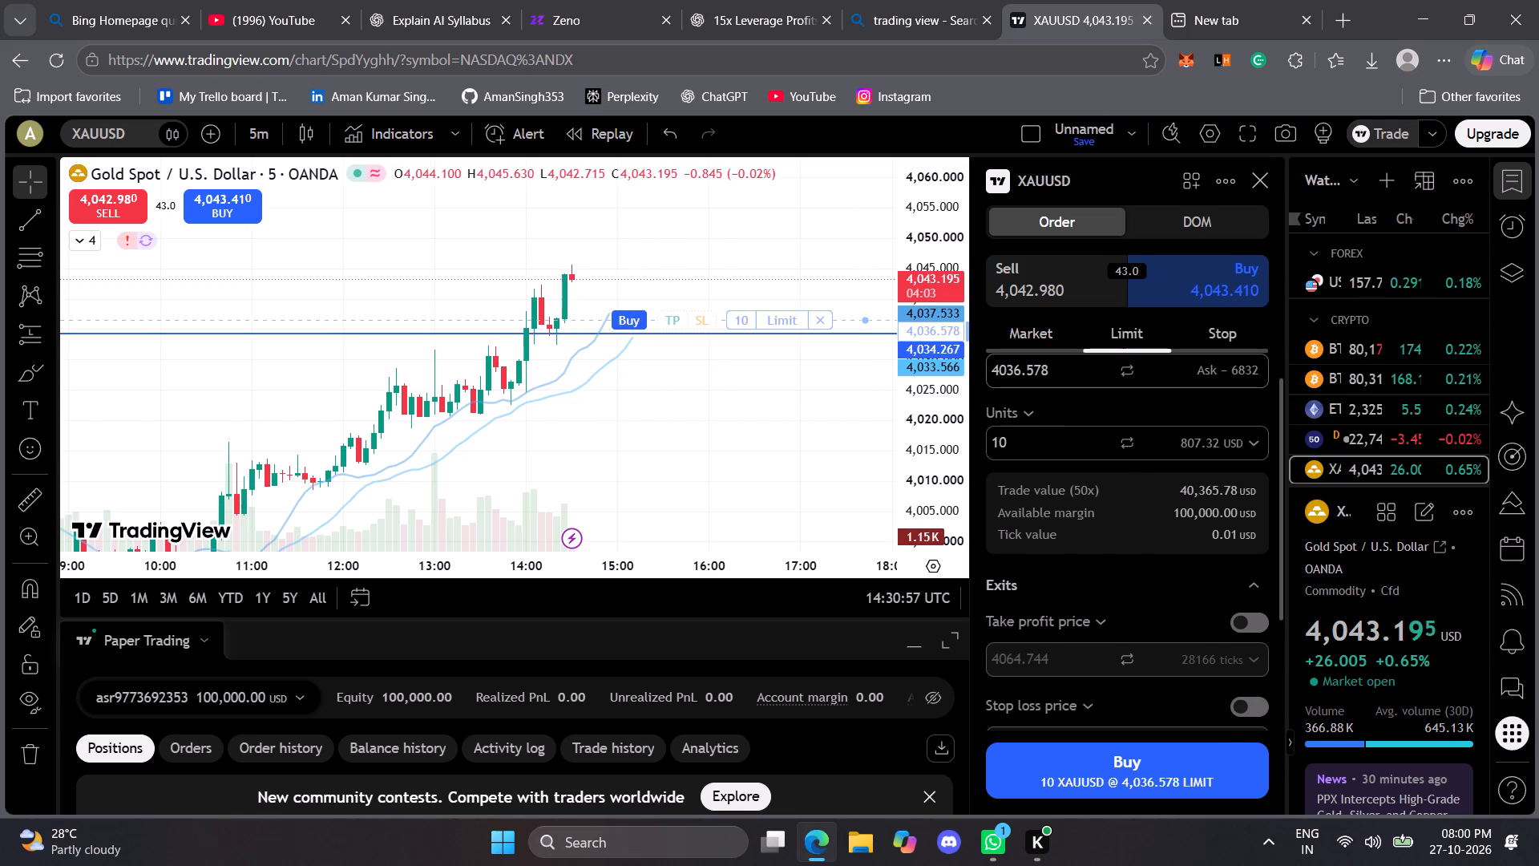
left_click(1137, 771)
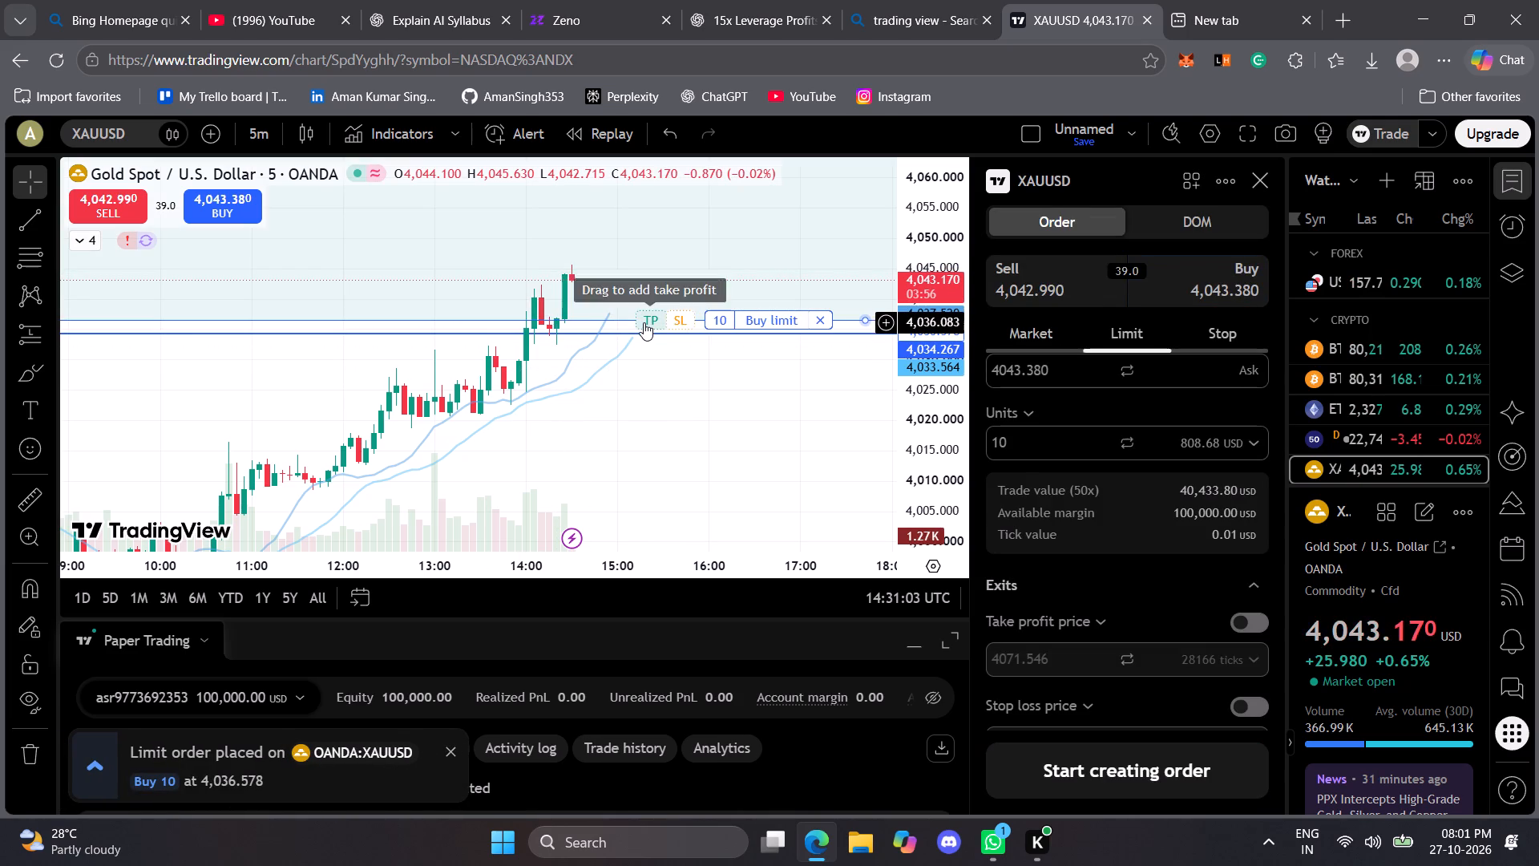
Add a take profit at 4,054.746 and a stop loss at 4,030.303 to the buy limit order.
left_click_drag(644, 322, 672, 220)
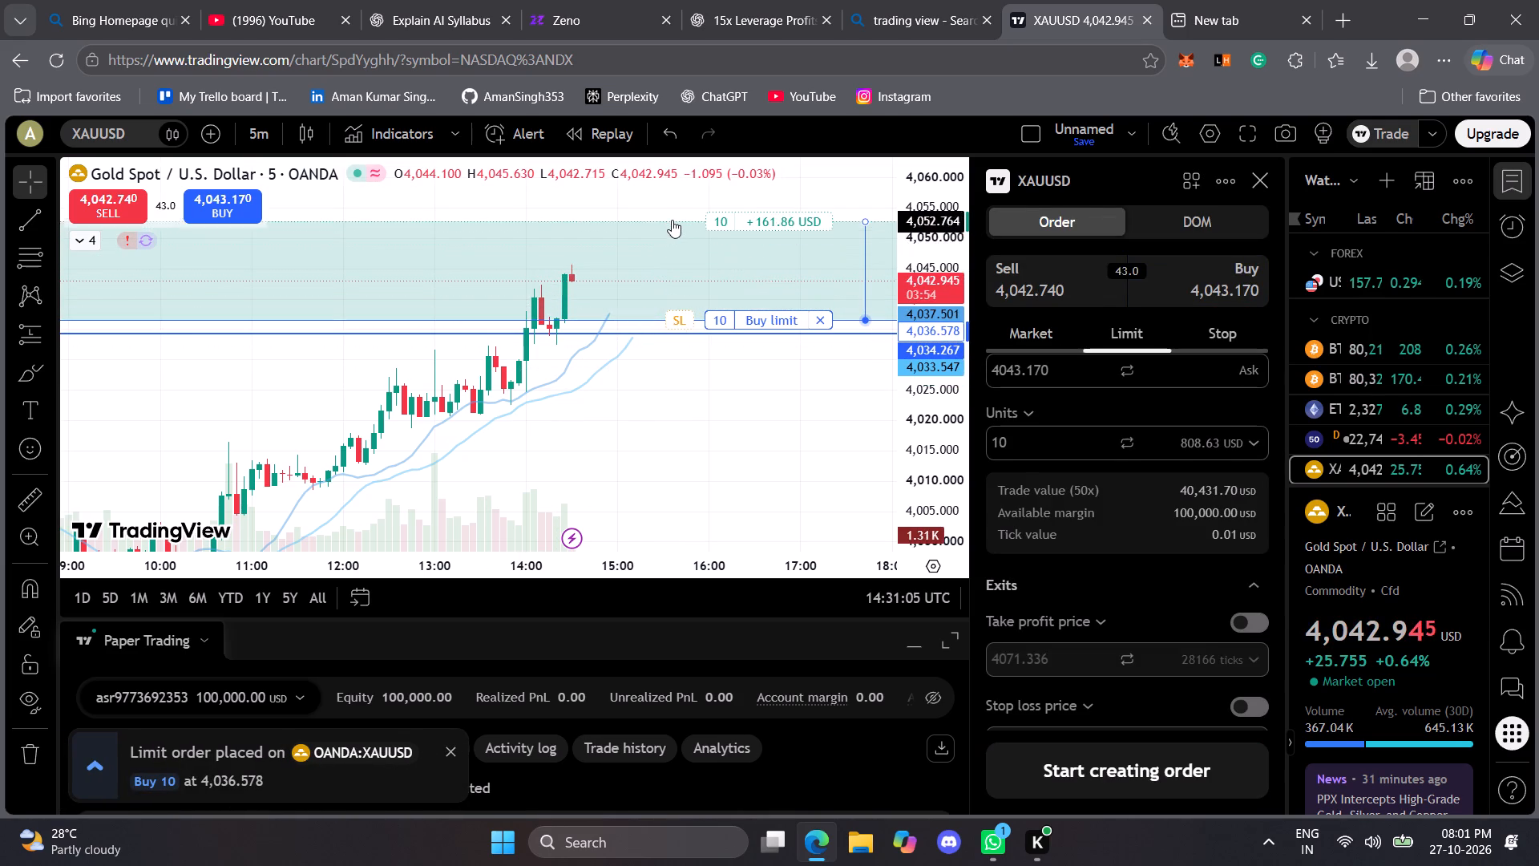
left_click_drag(672, 220, 672, 209)
left_click_drag(684, 316, 684, 330)
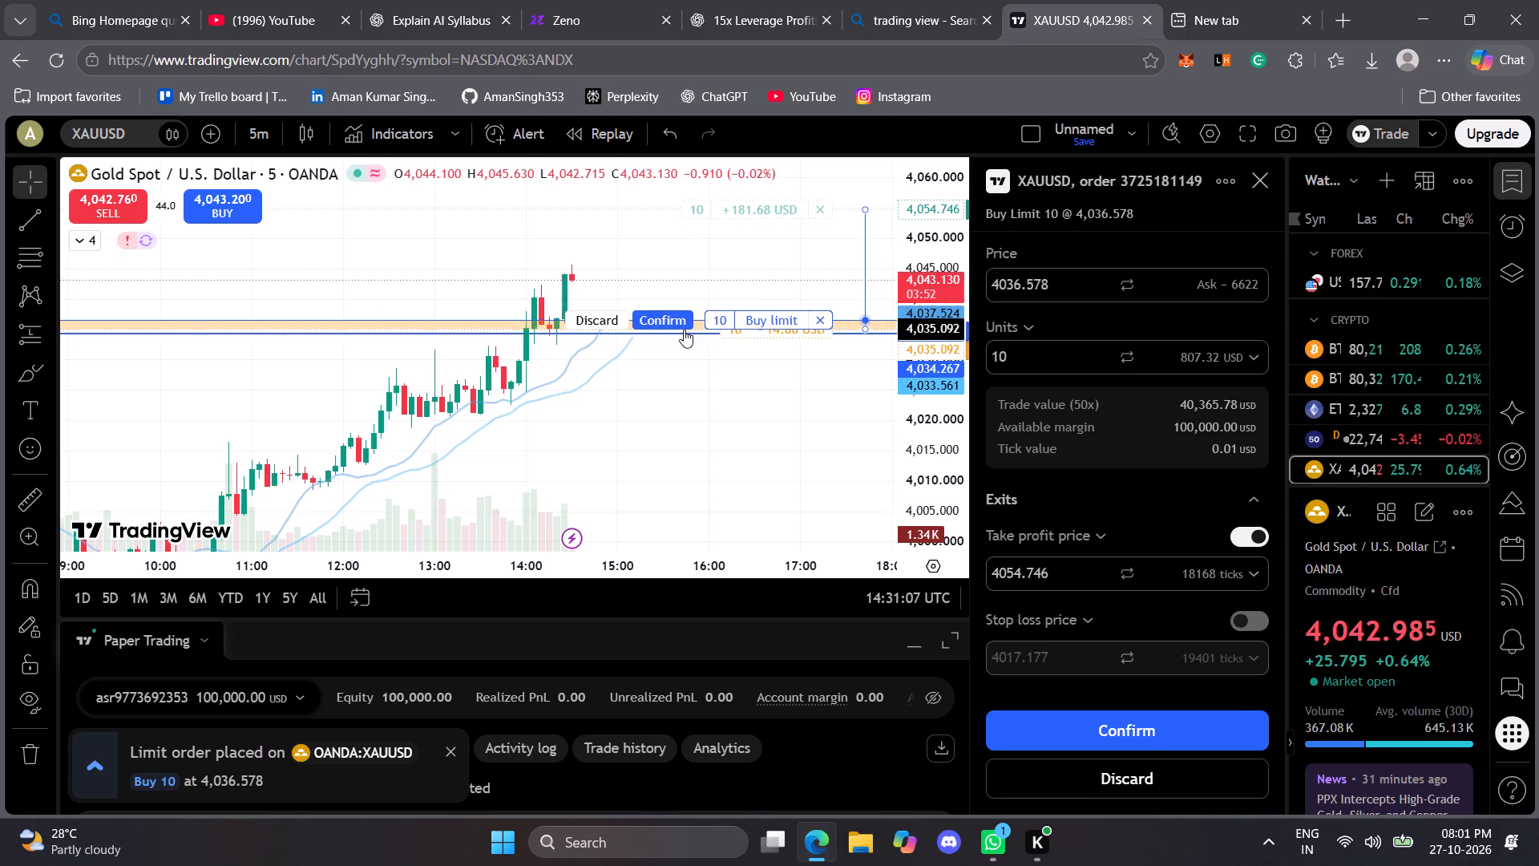
left_click_drag(684, 330, 685, 357)
left_click(669, 321)
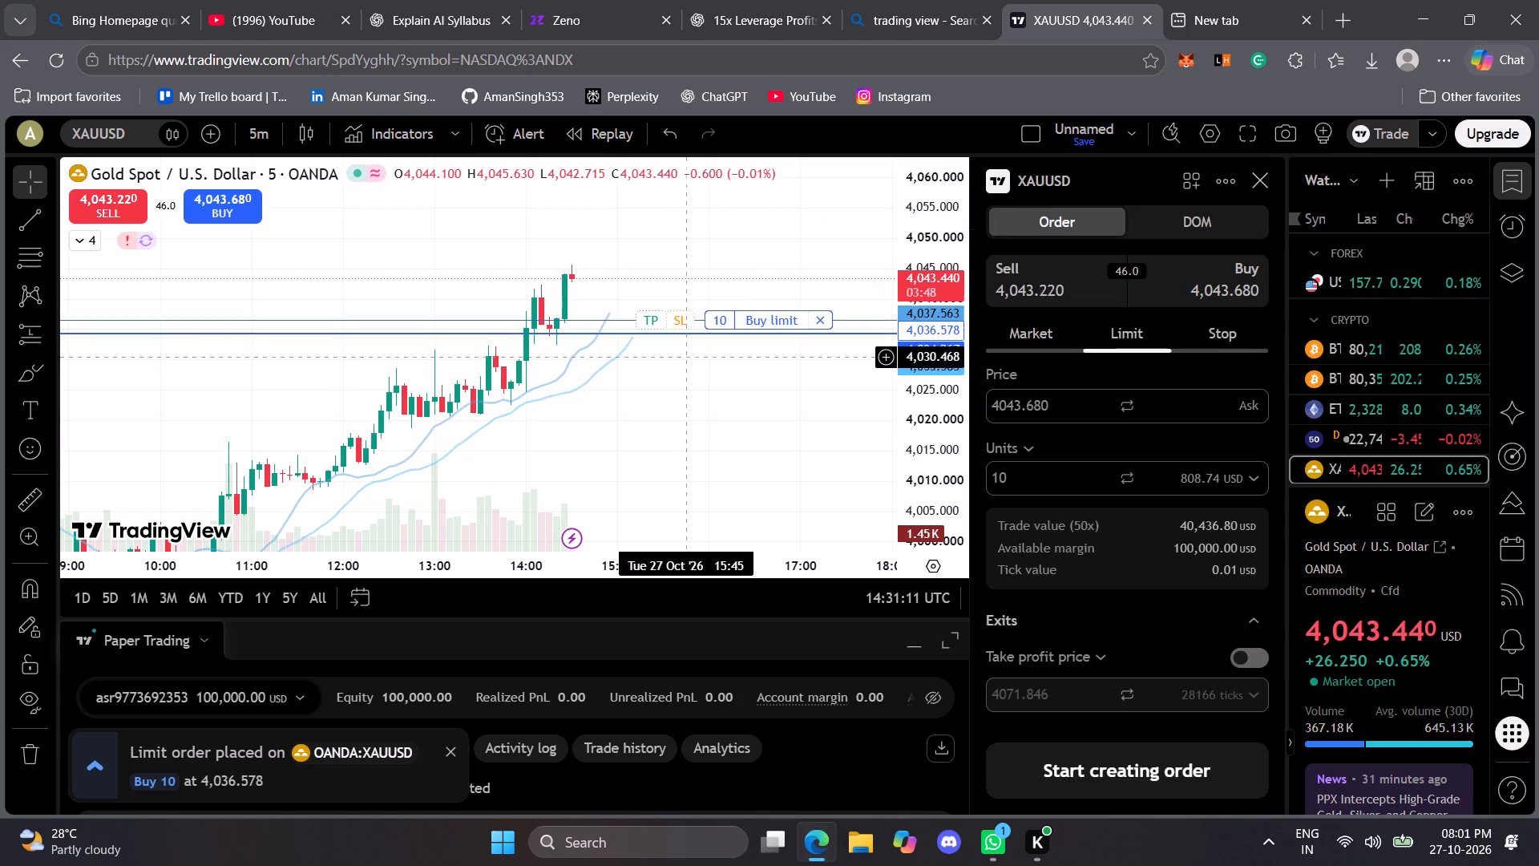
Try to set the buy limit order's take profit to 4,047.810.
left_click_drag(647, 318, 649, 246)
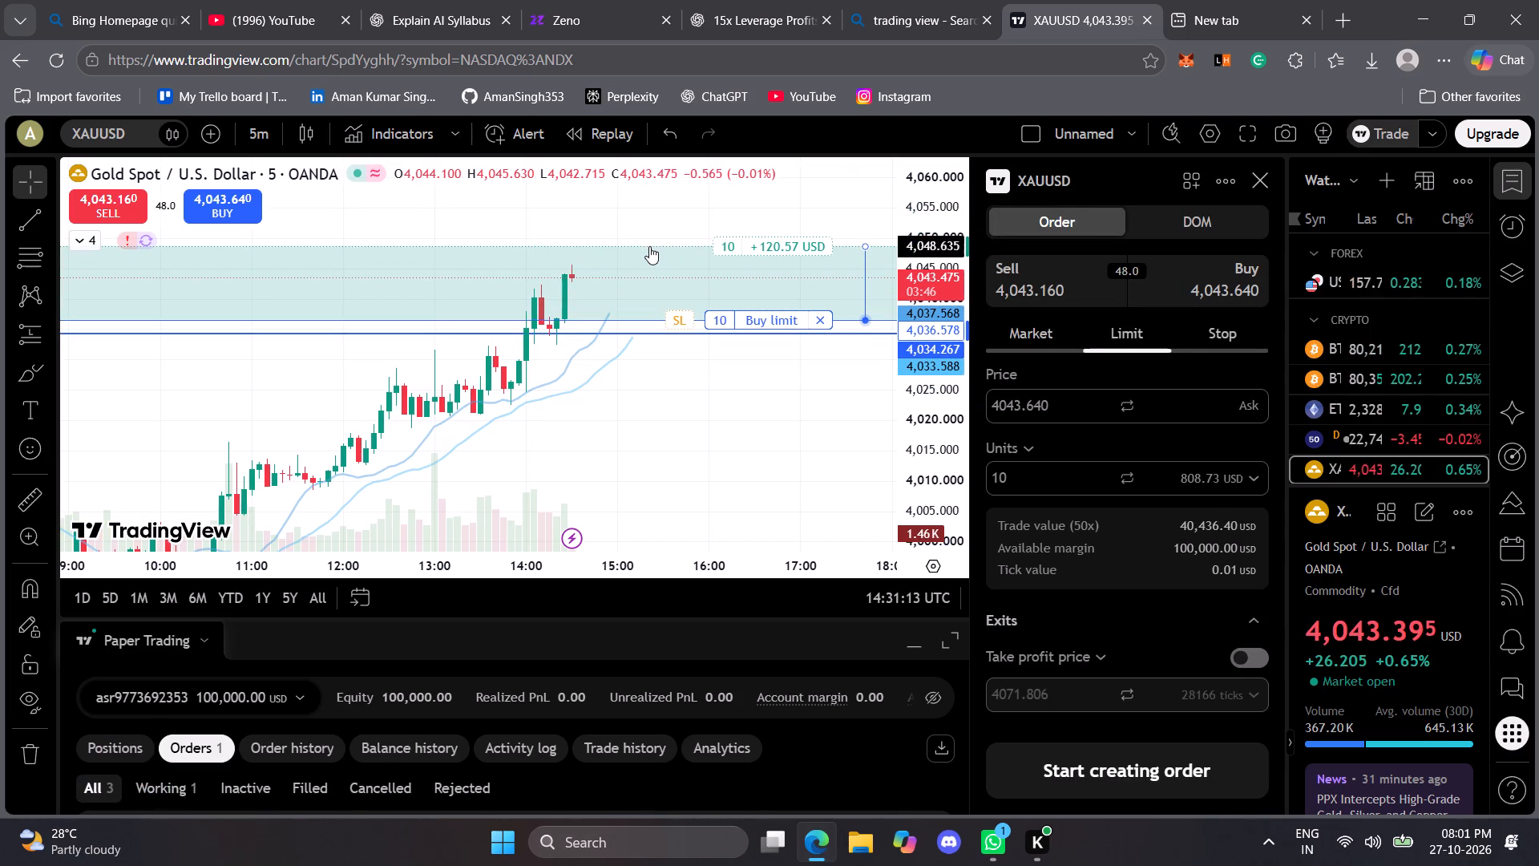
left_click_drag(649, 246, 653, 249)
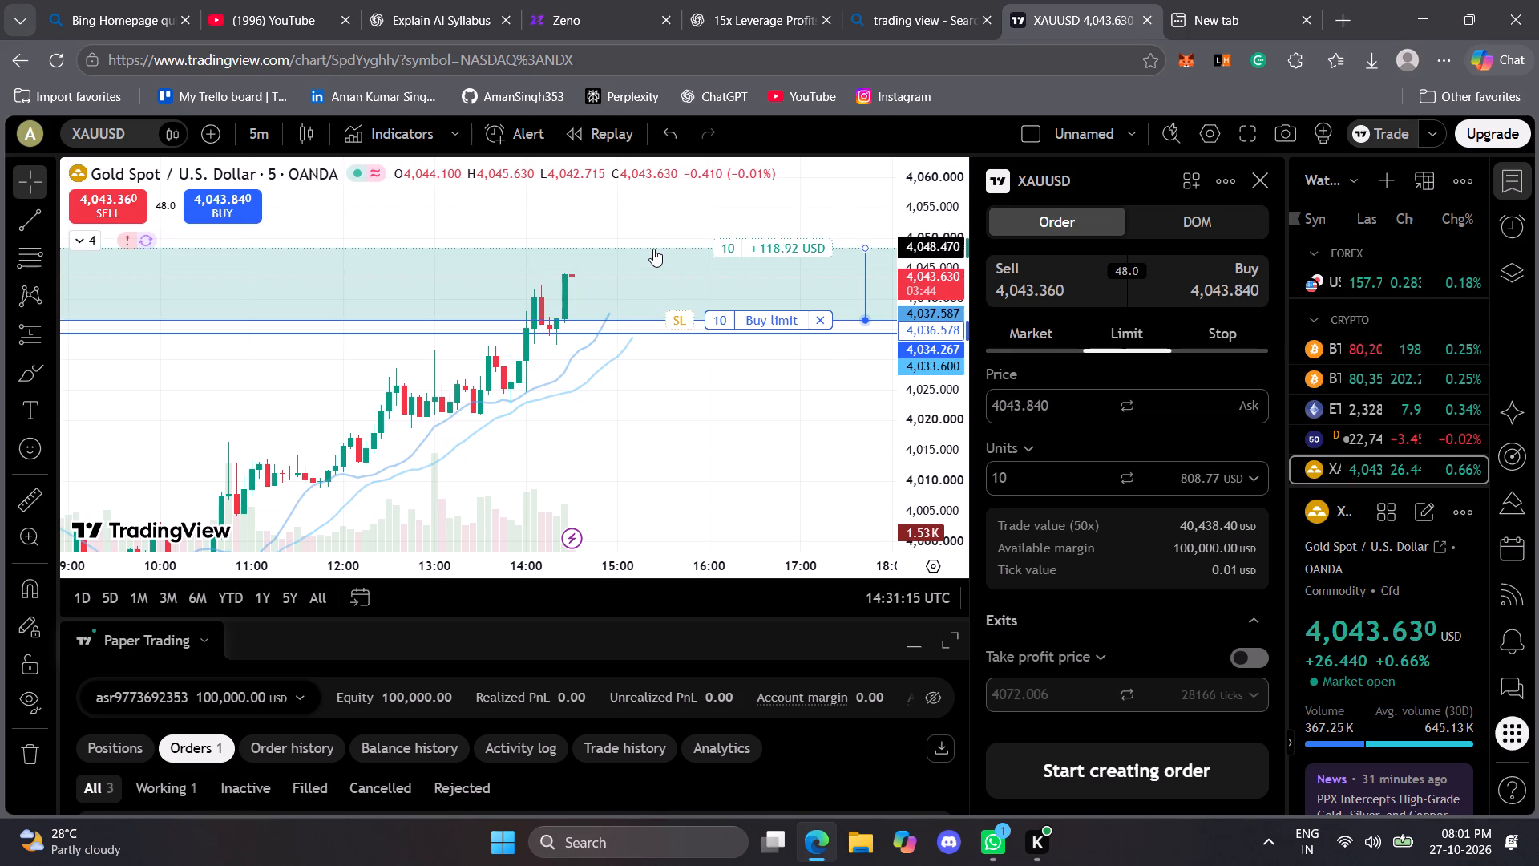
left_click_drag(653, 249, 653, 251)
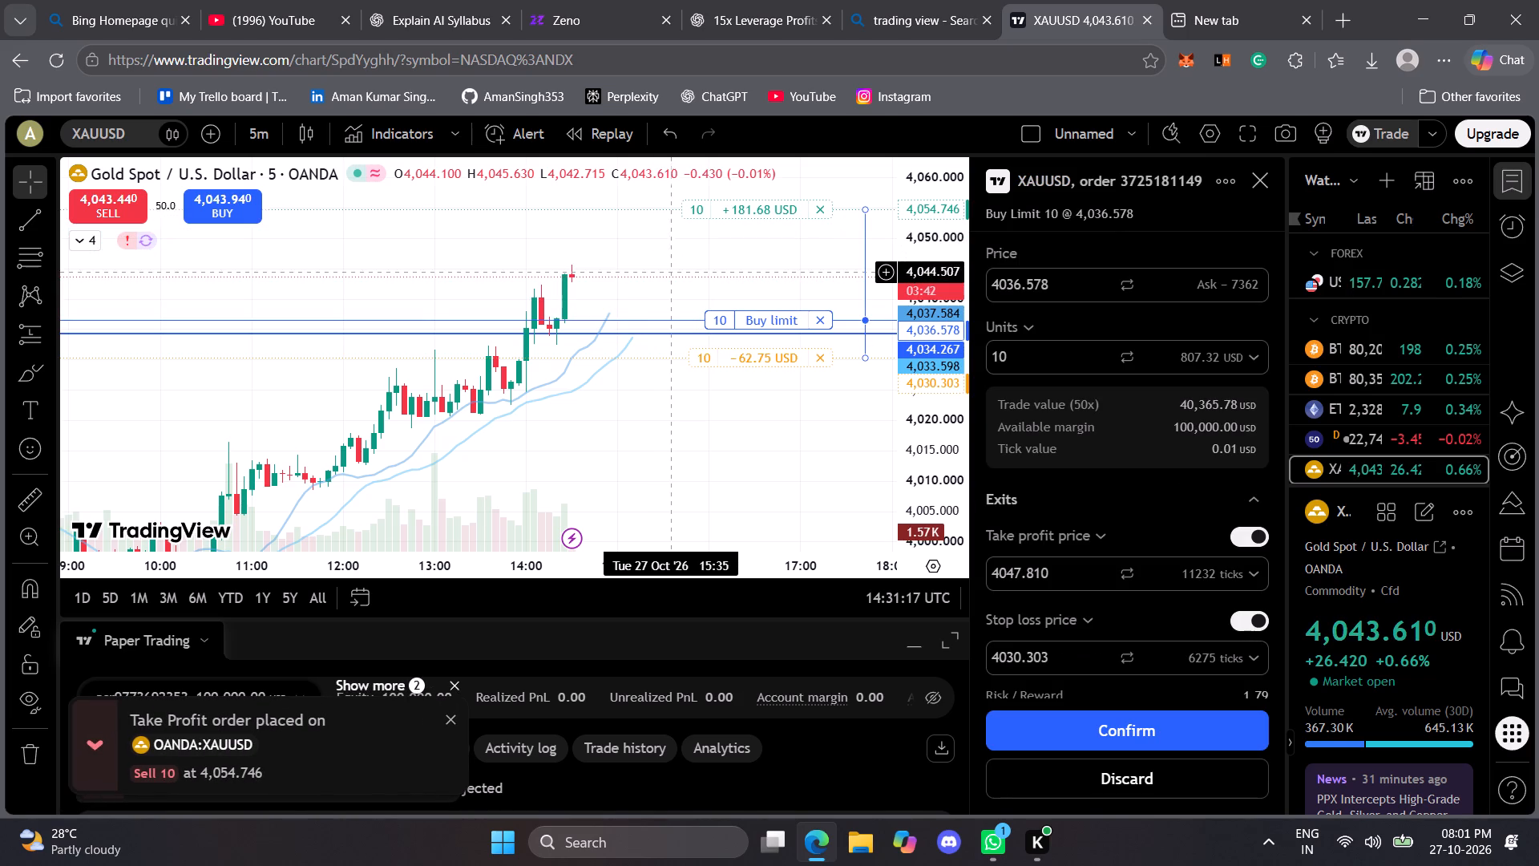
Lower the buy limit order's take profit to 4,049.131 and apply the change.
left_click_drag(693, 259, 689, 330)
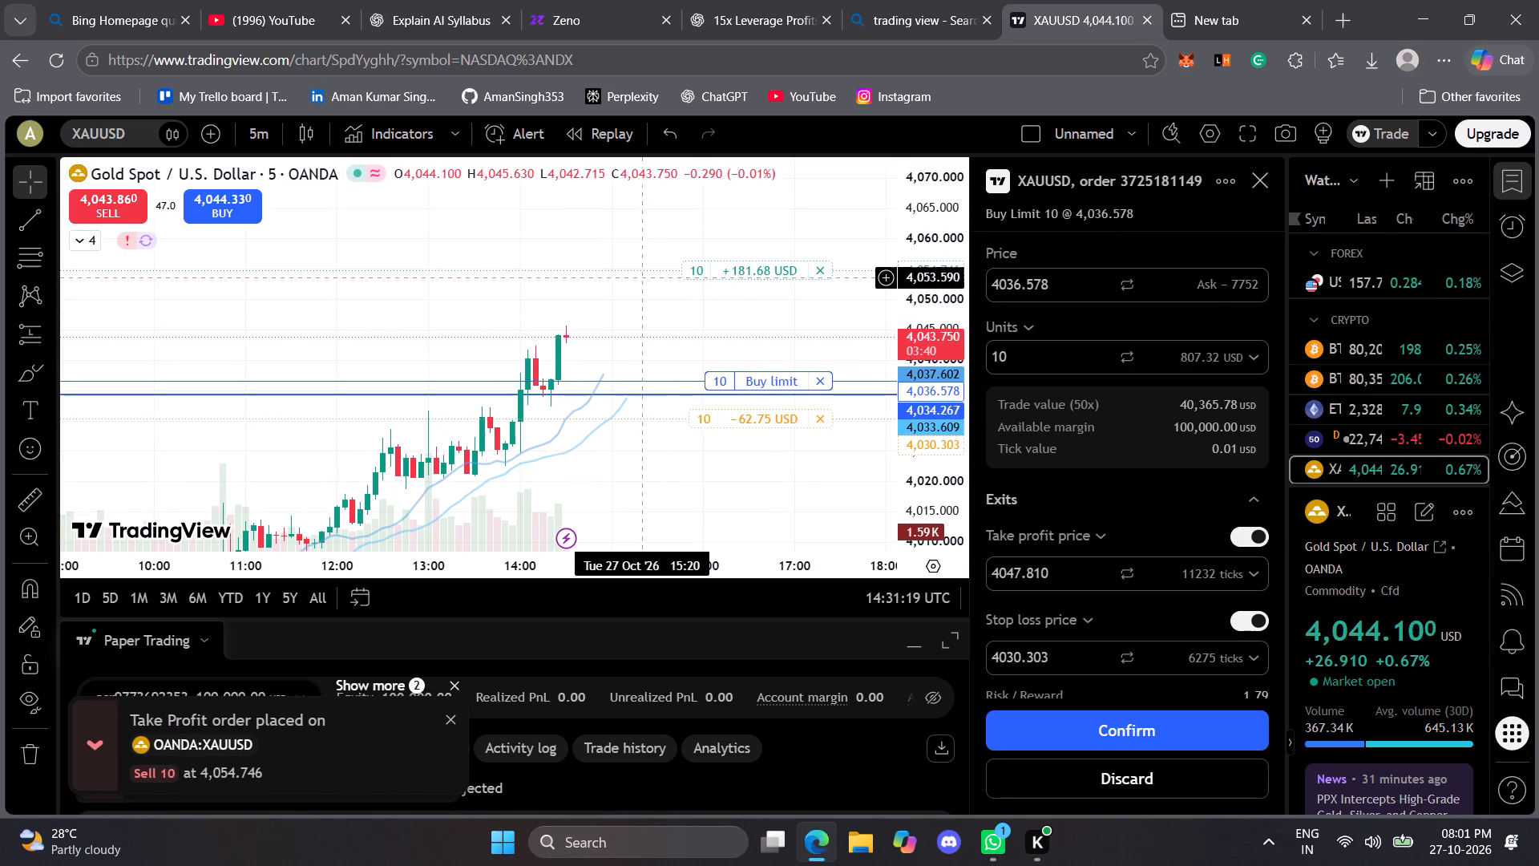
left_click_drag(648, 267, 638, 270)
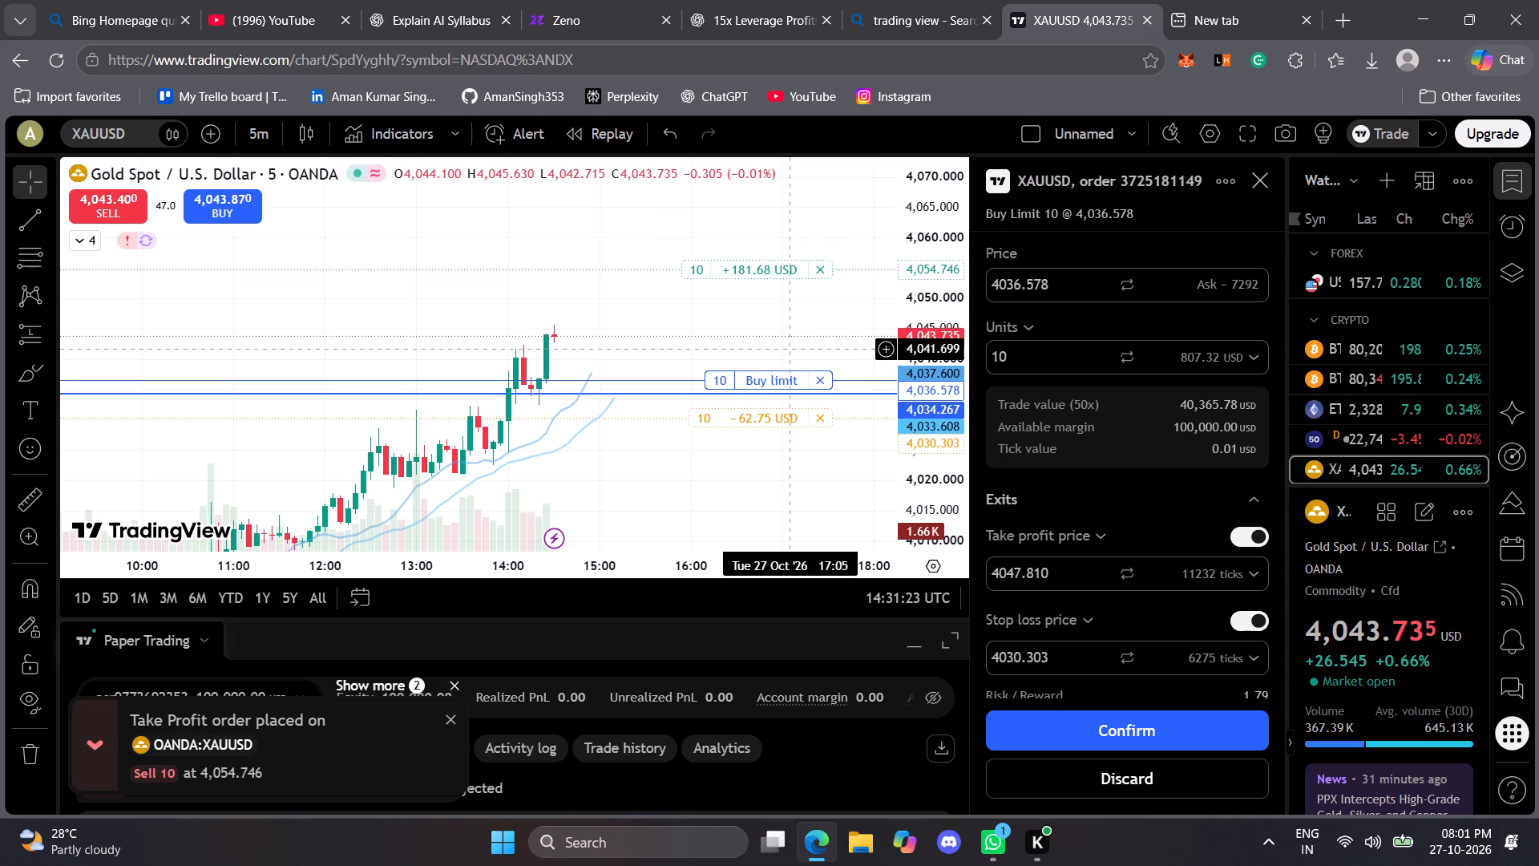
left_click_drag(644, 269, 646, 273)
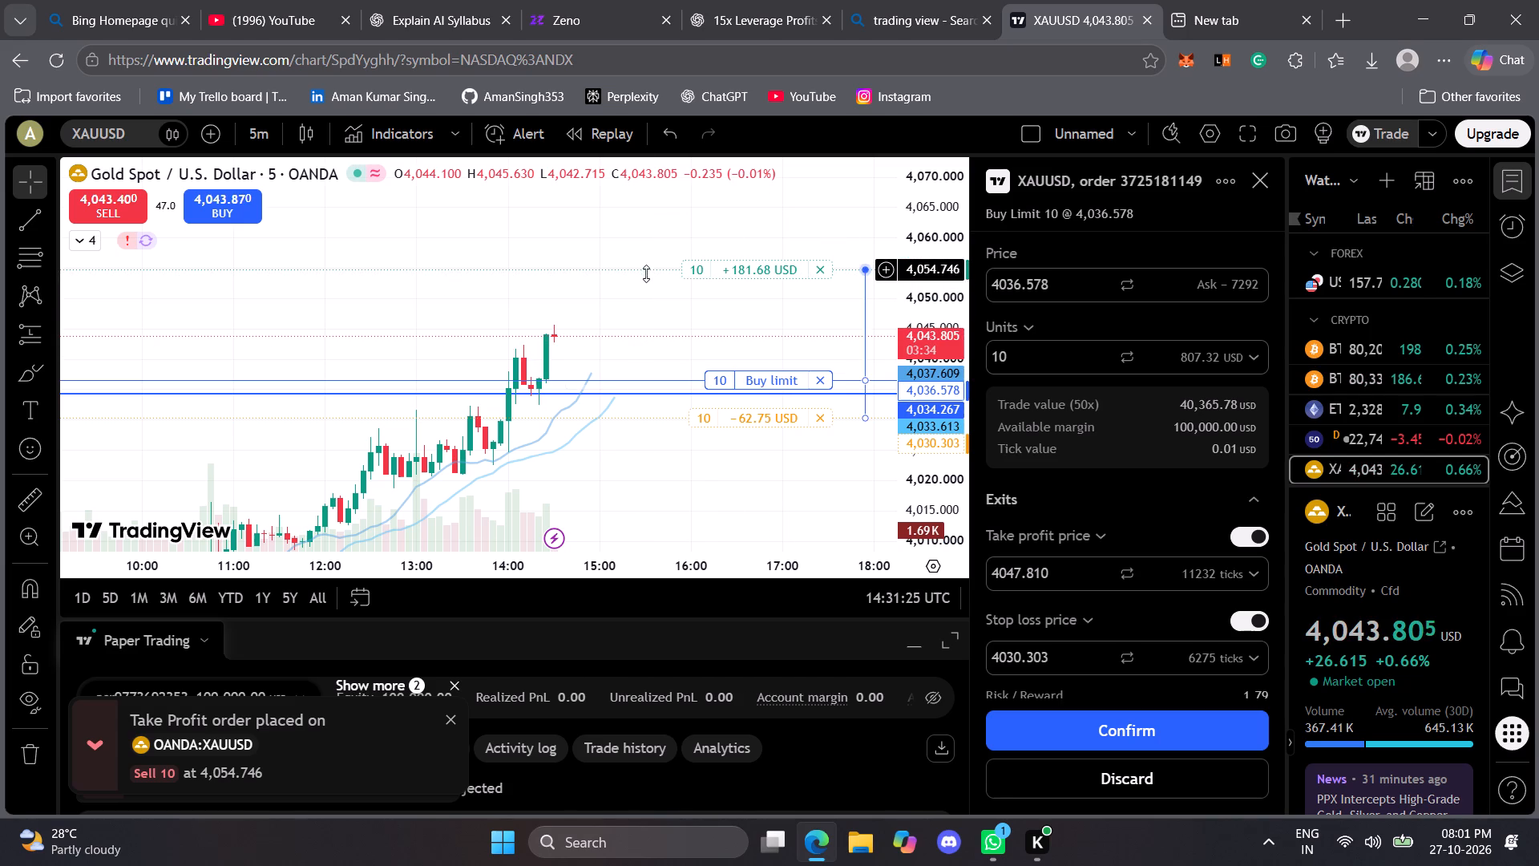
left_click_drag(646, 273, 650, 303)
left_click_drag(684, 460, 646, 399)
left_click(661, 329)
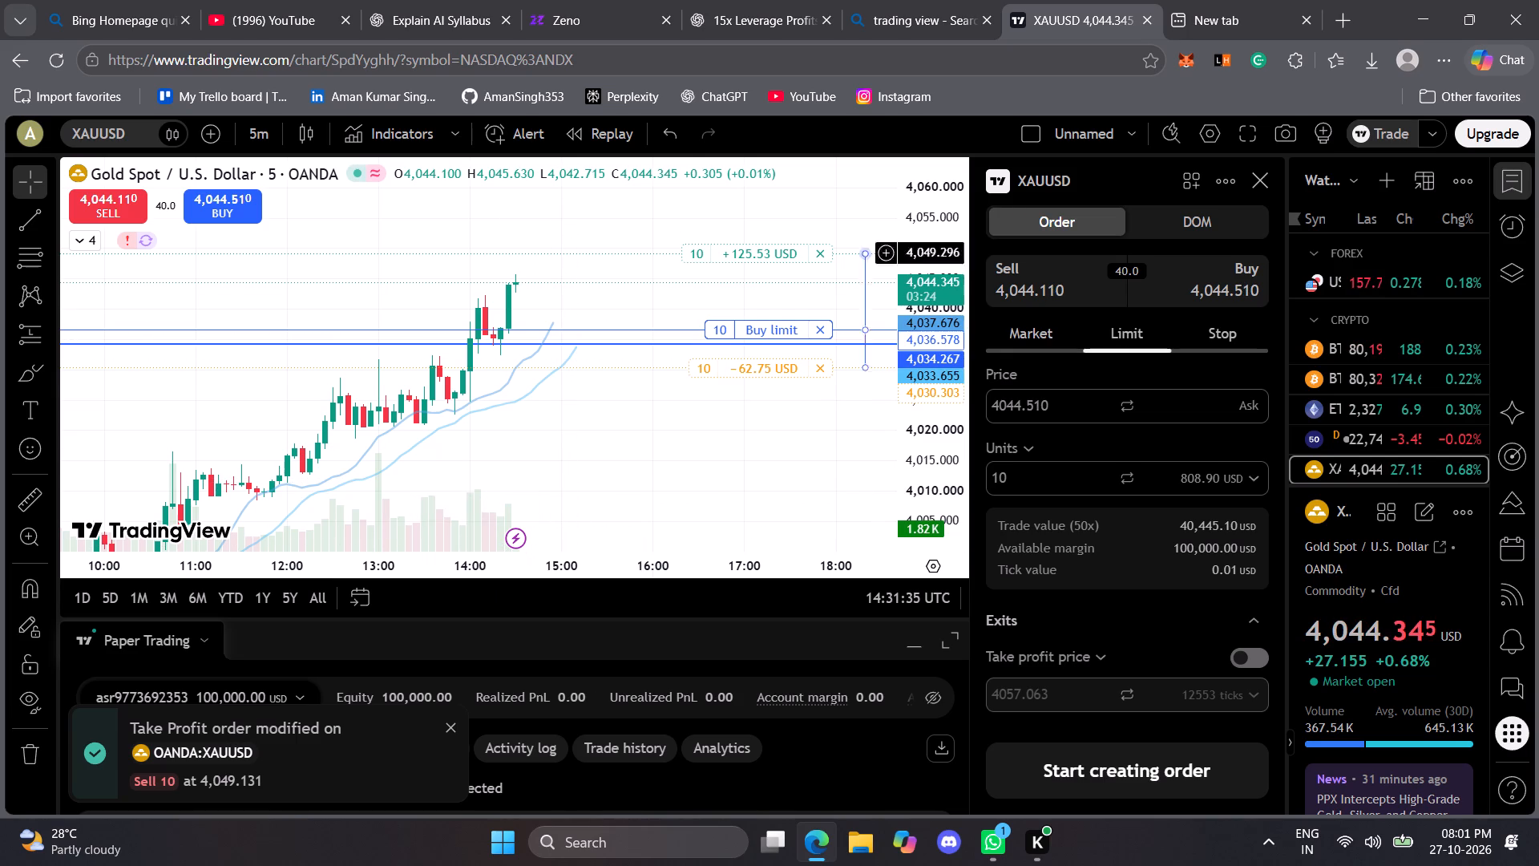
Dismiss the order notification and look over the orders list and the take profit, entry and stop loss levels on the chart.
scroll(657, 725, "down", 1)
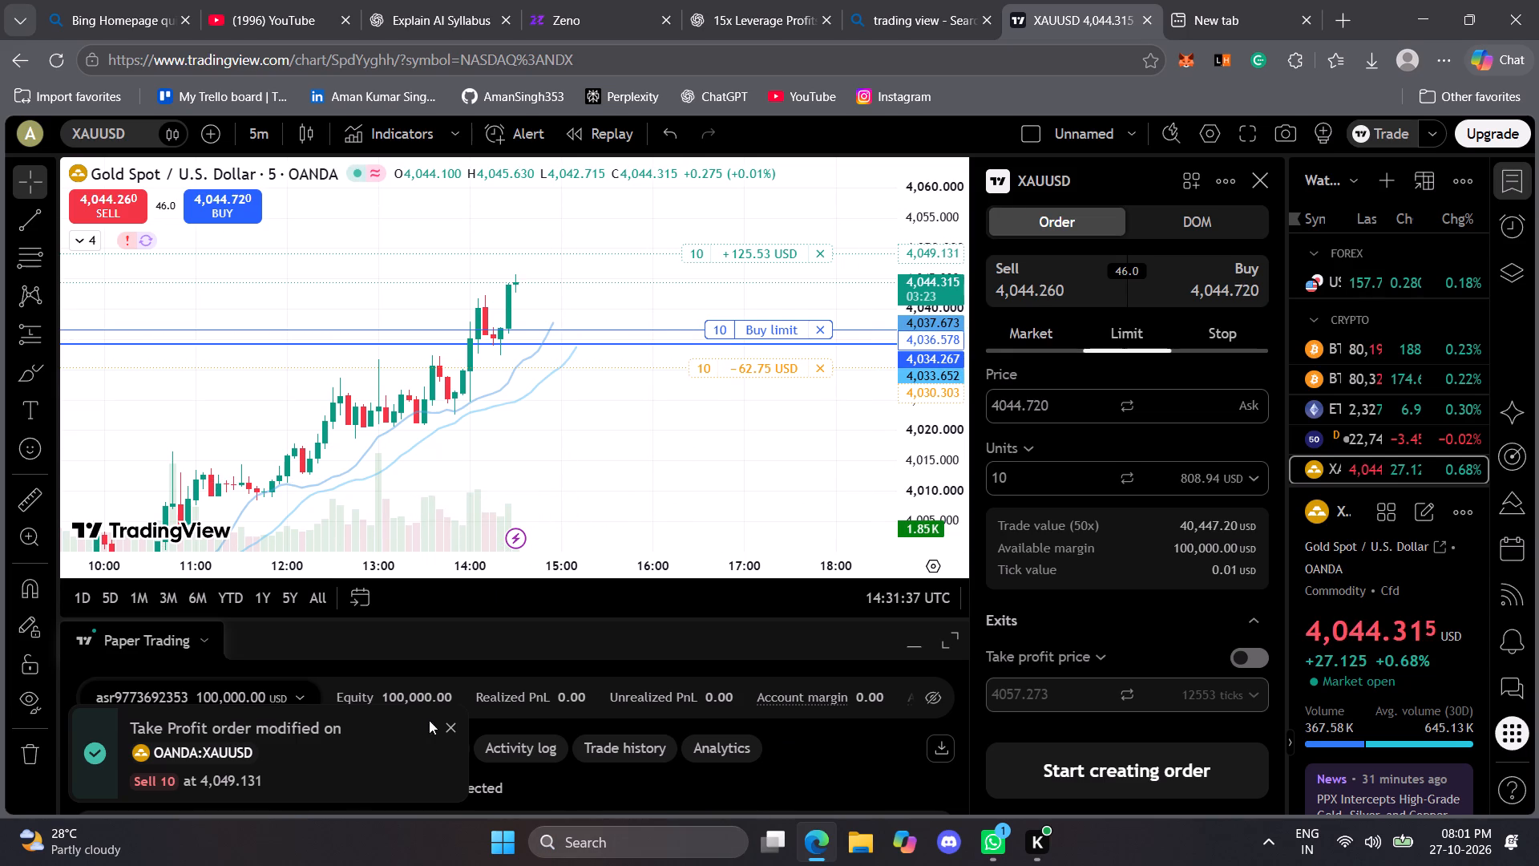
left_click(450, 726)
scroll(646, 815, "down", 1)
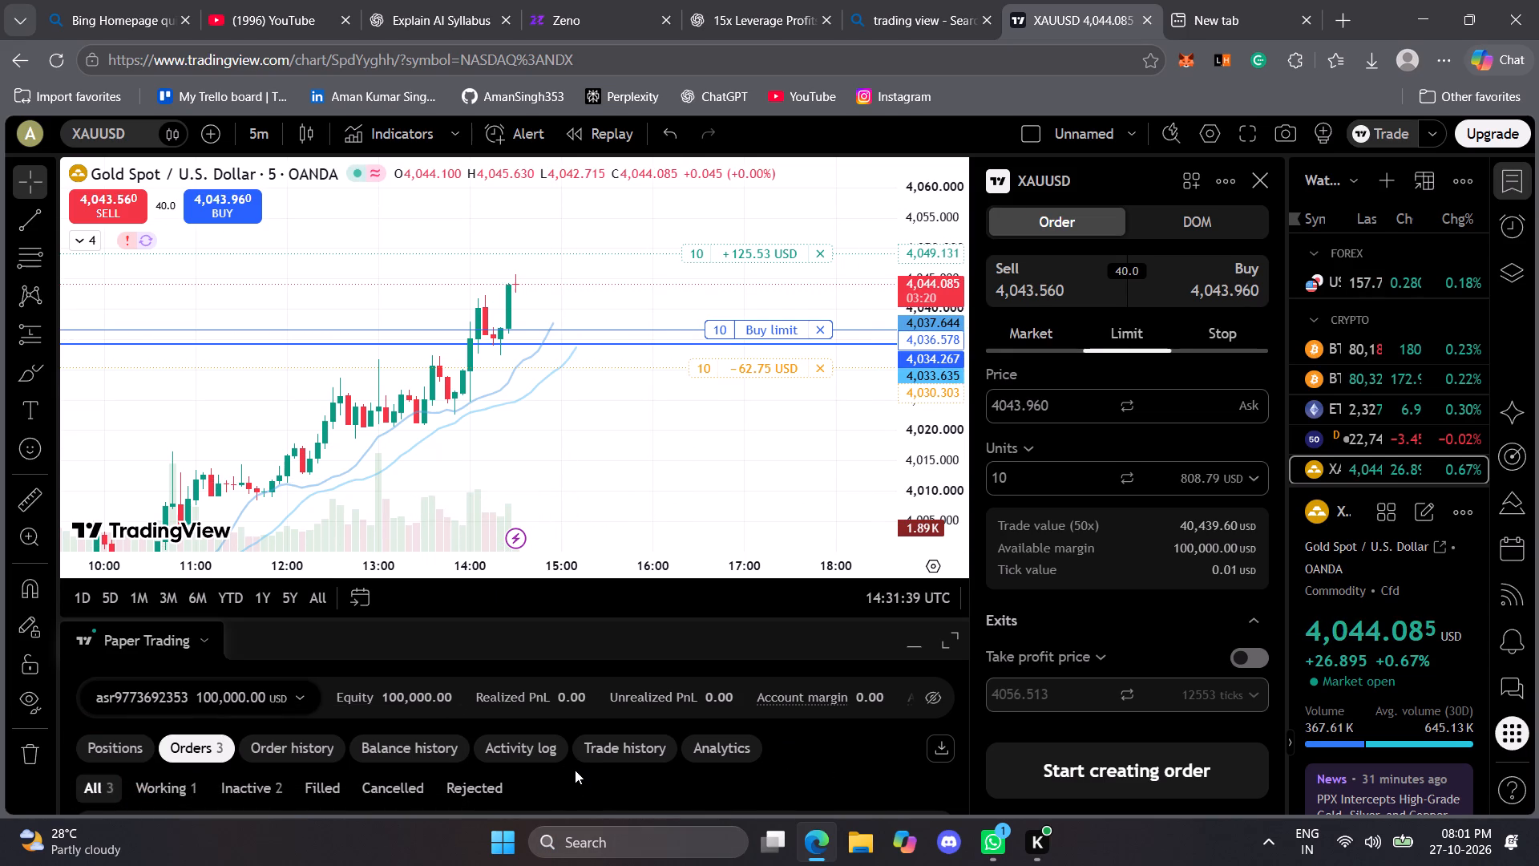
scroll(575, 770, "down", 1)
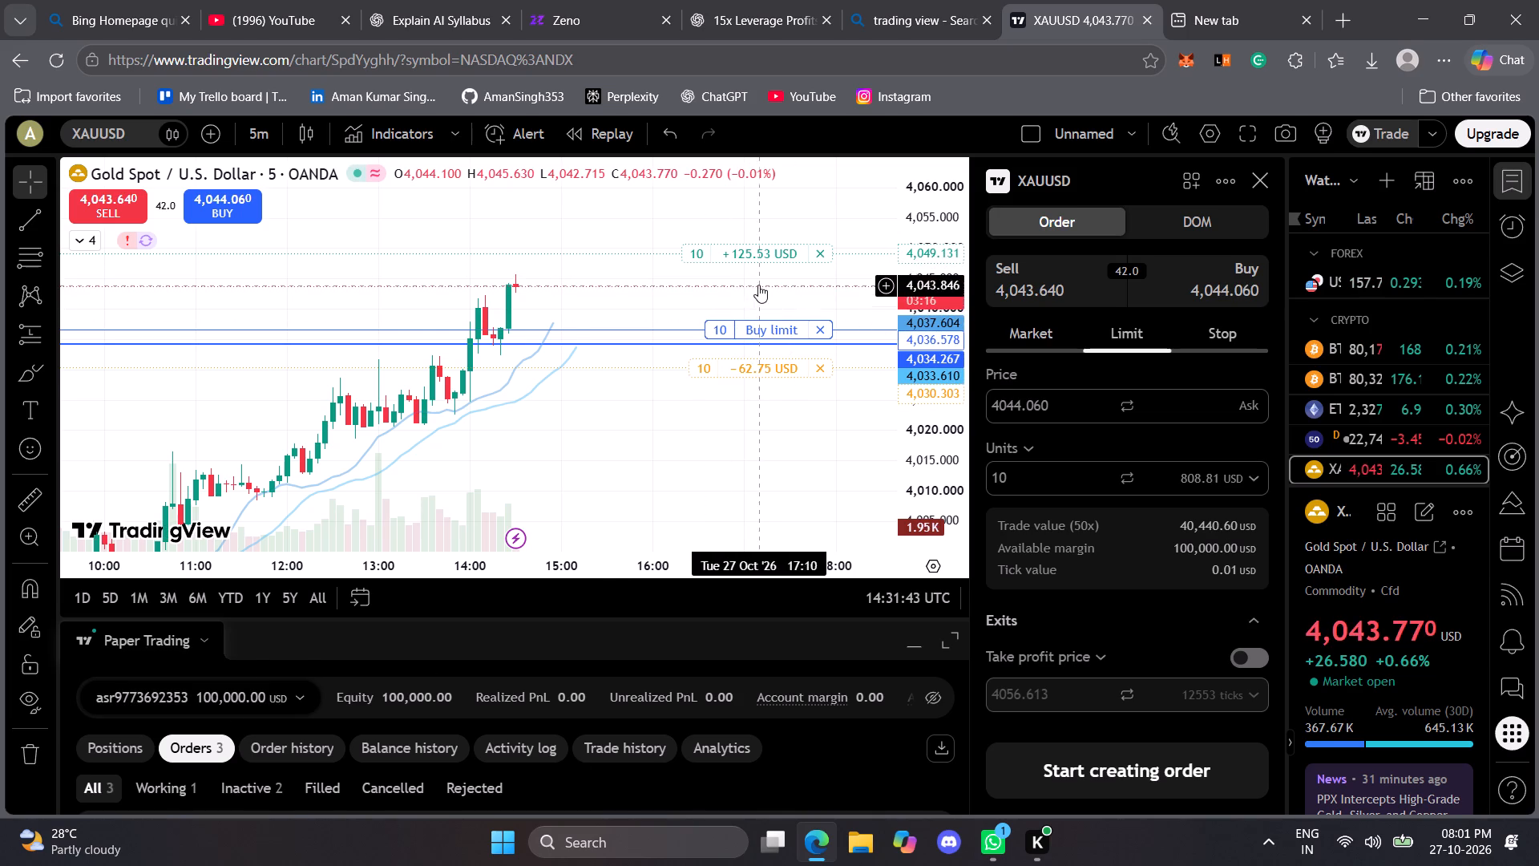
left_click_drag(594, 278, 708, 318)
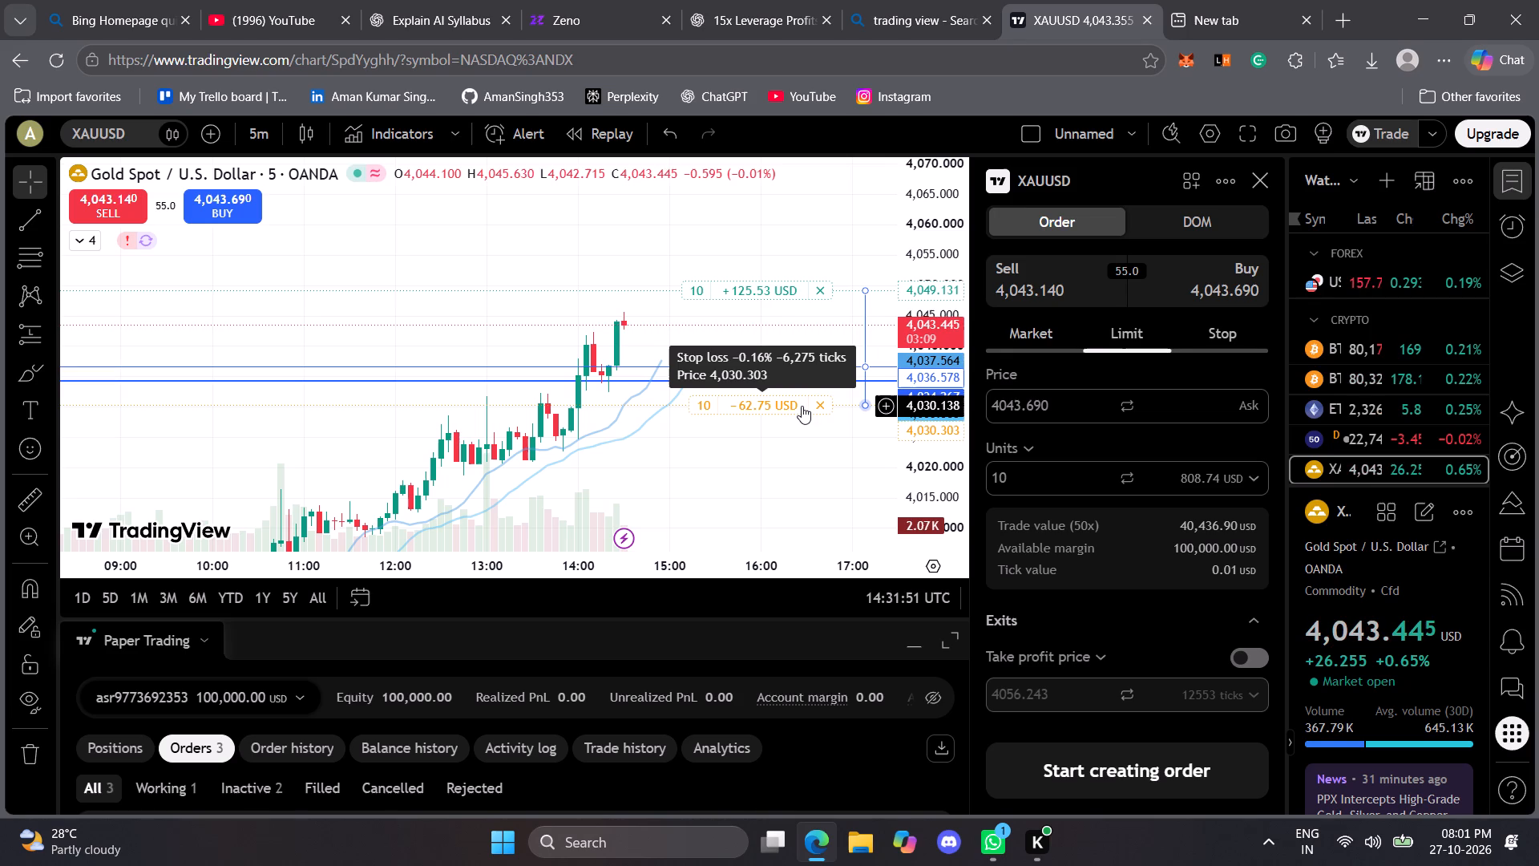
left_click_drag(809, 438, 786, 435)
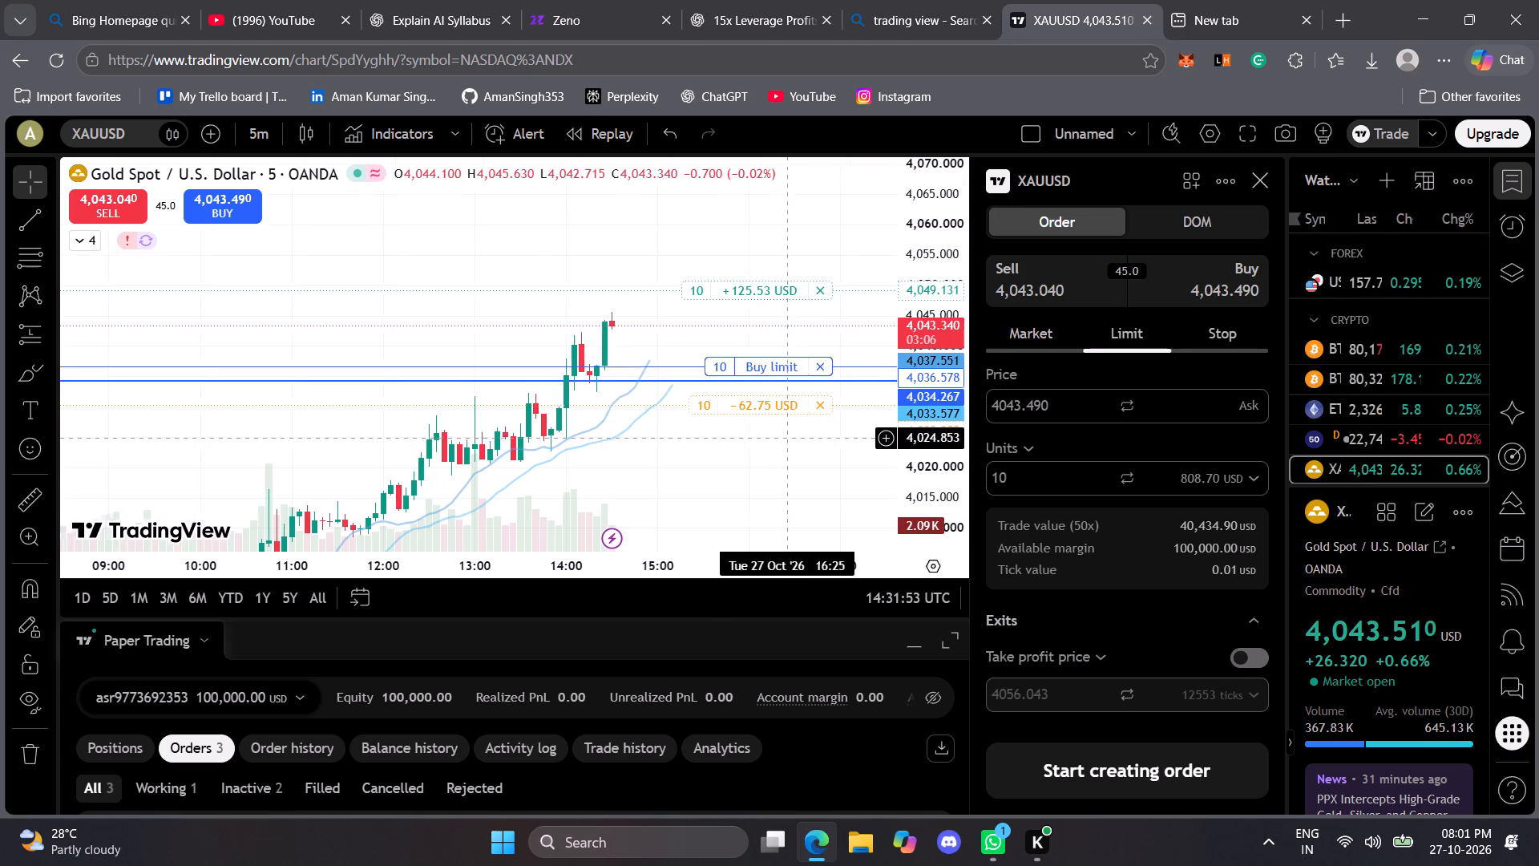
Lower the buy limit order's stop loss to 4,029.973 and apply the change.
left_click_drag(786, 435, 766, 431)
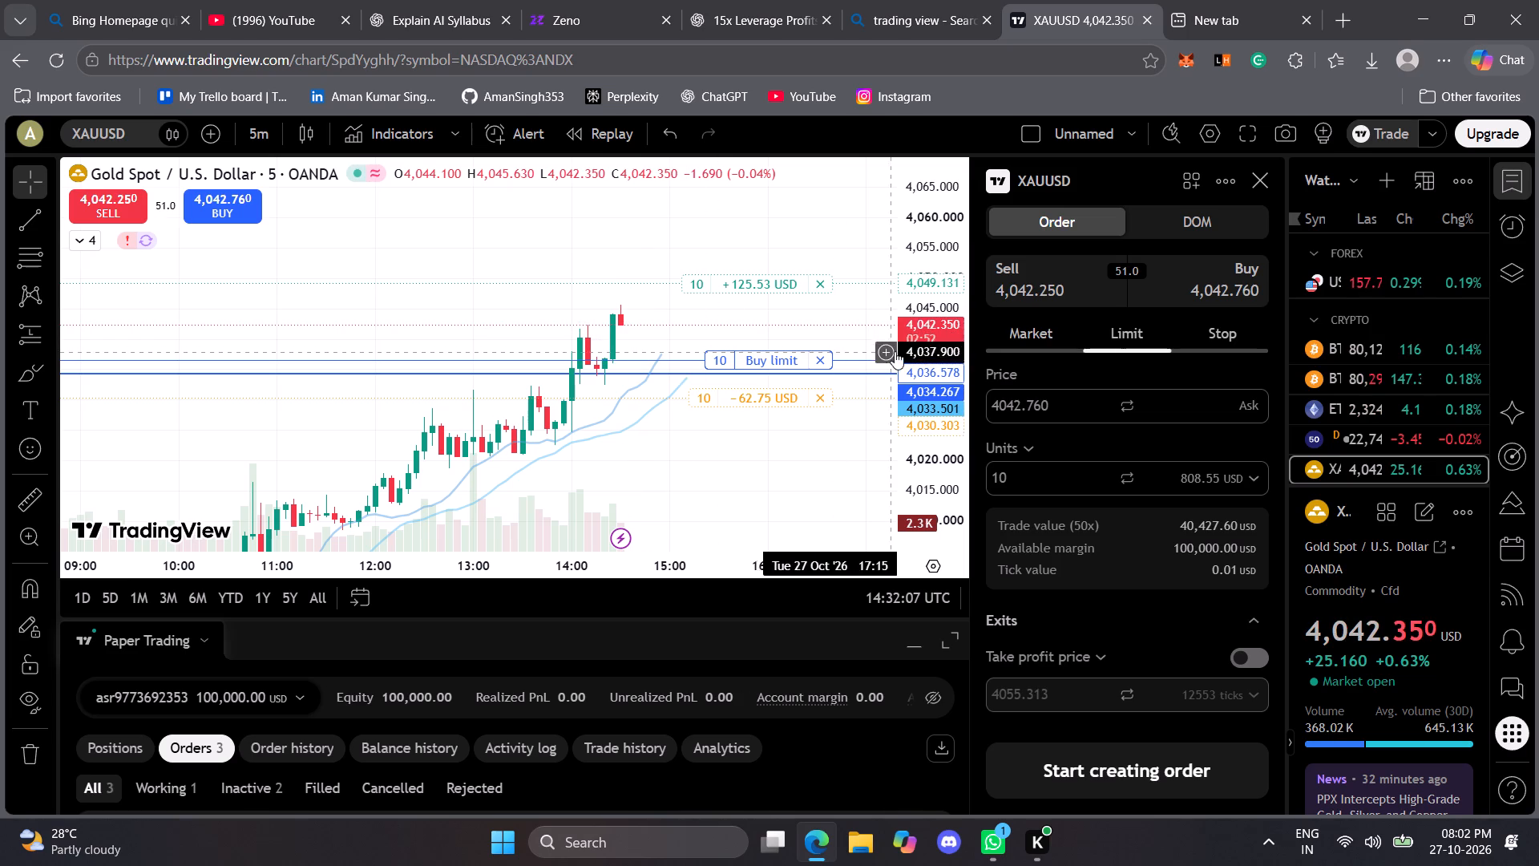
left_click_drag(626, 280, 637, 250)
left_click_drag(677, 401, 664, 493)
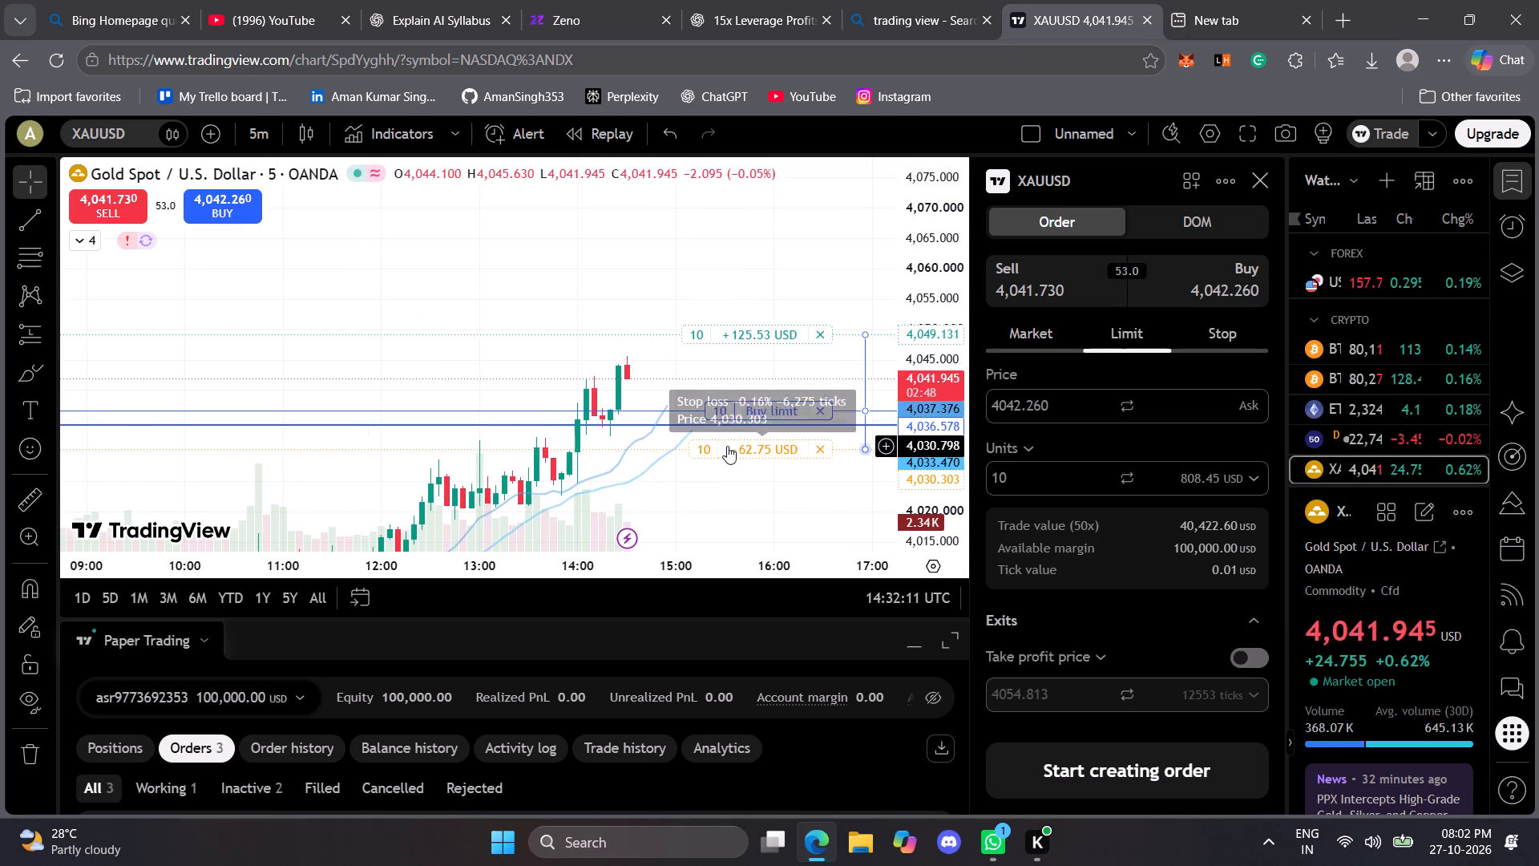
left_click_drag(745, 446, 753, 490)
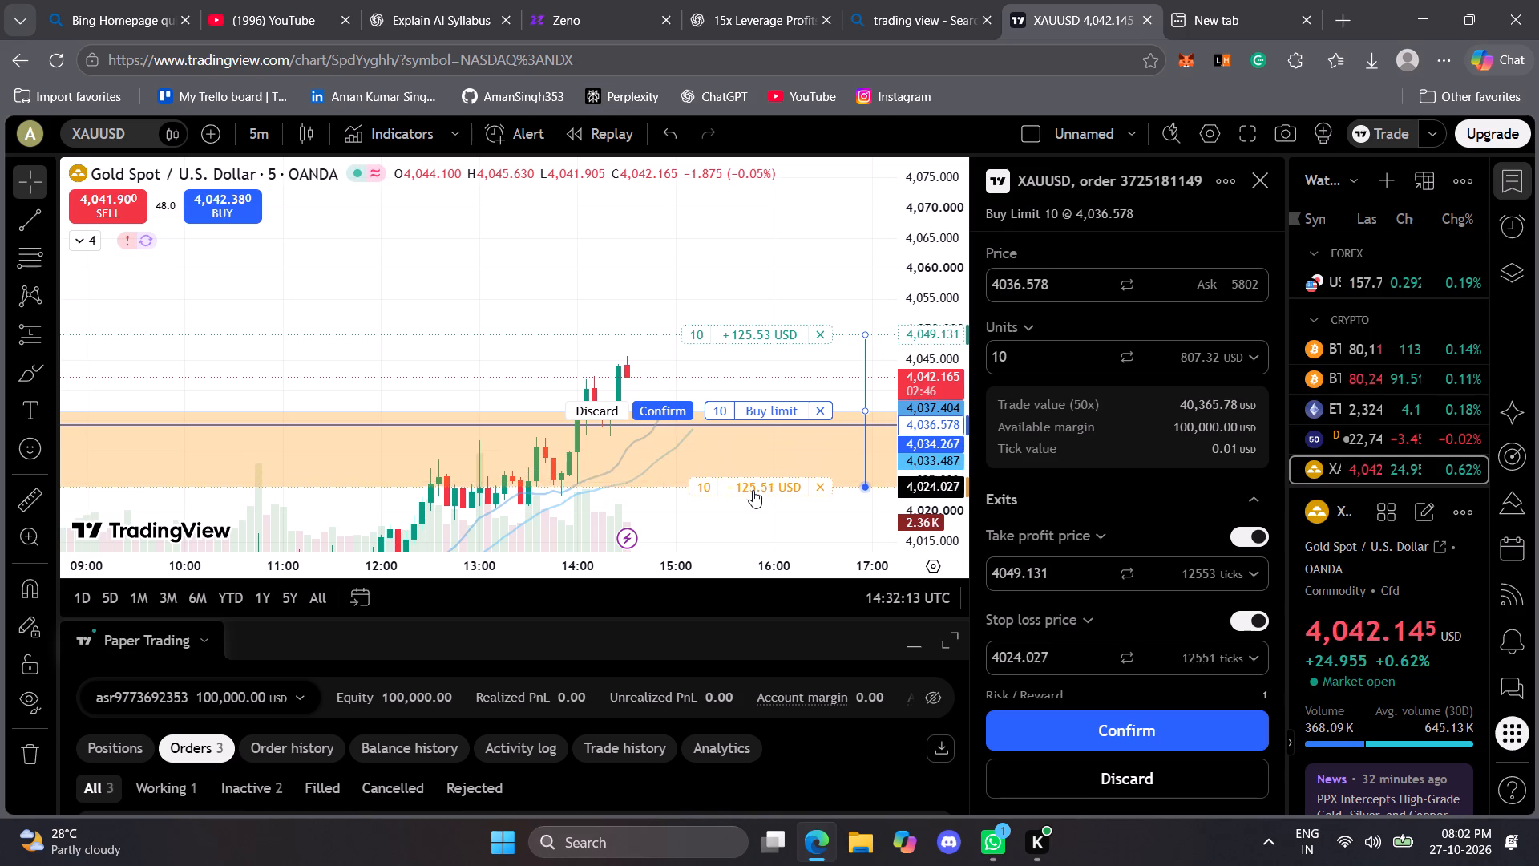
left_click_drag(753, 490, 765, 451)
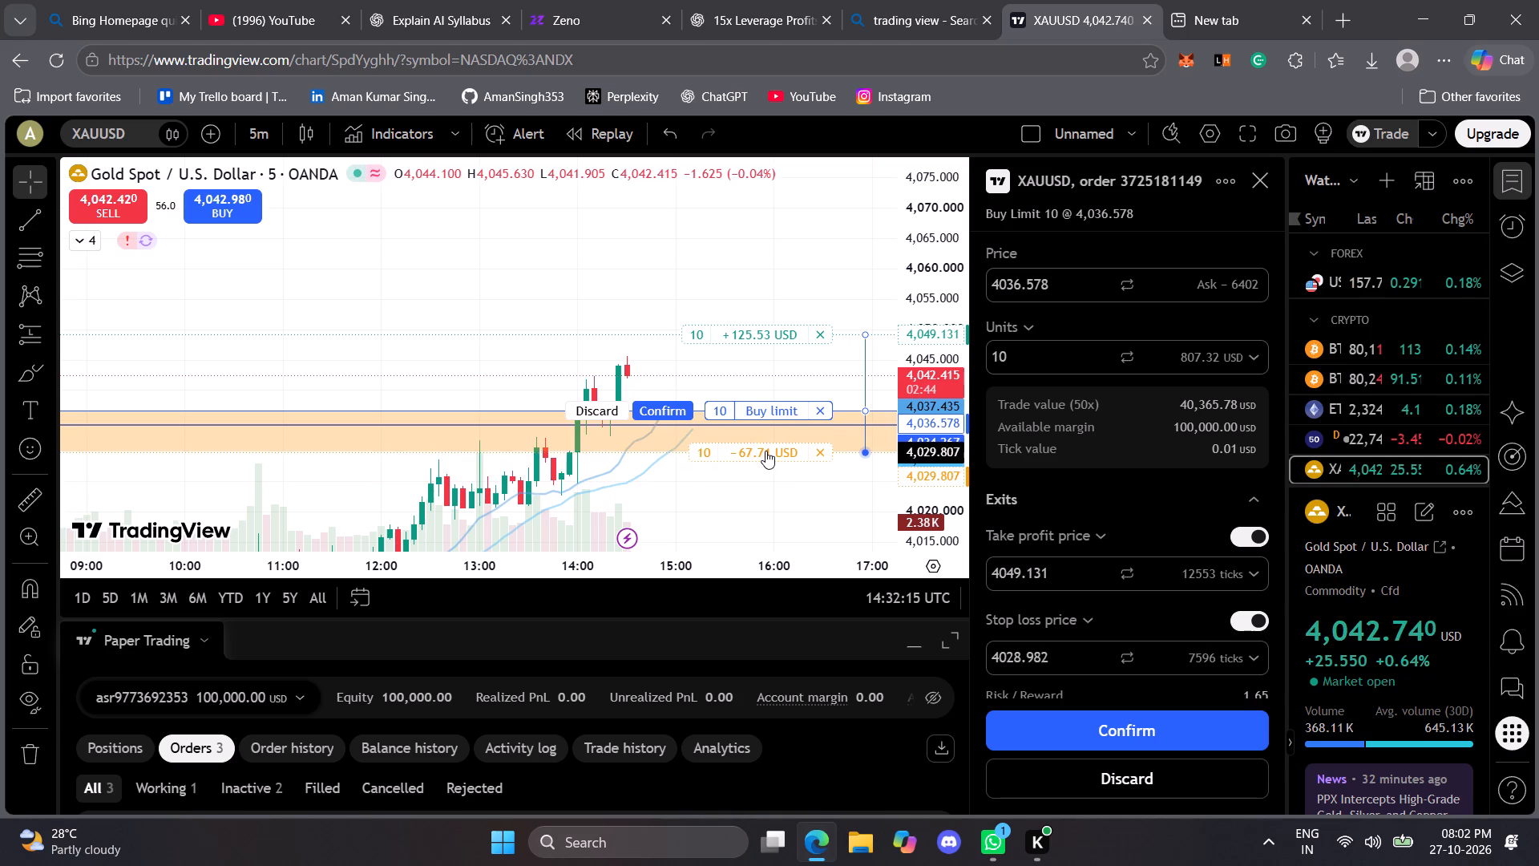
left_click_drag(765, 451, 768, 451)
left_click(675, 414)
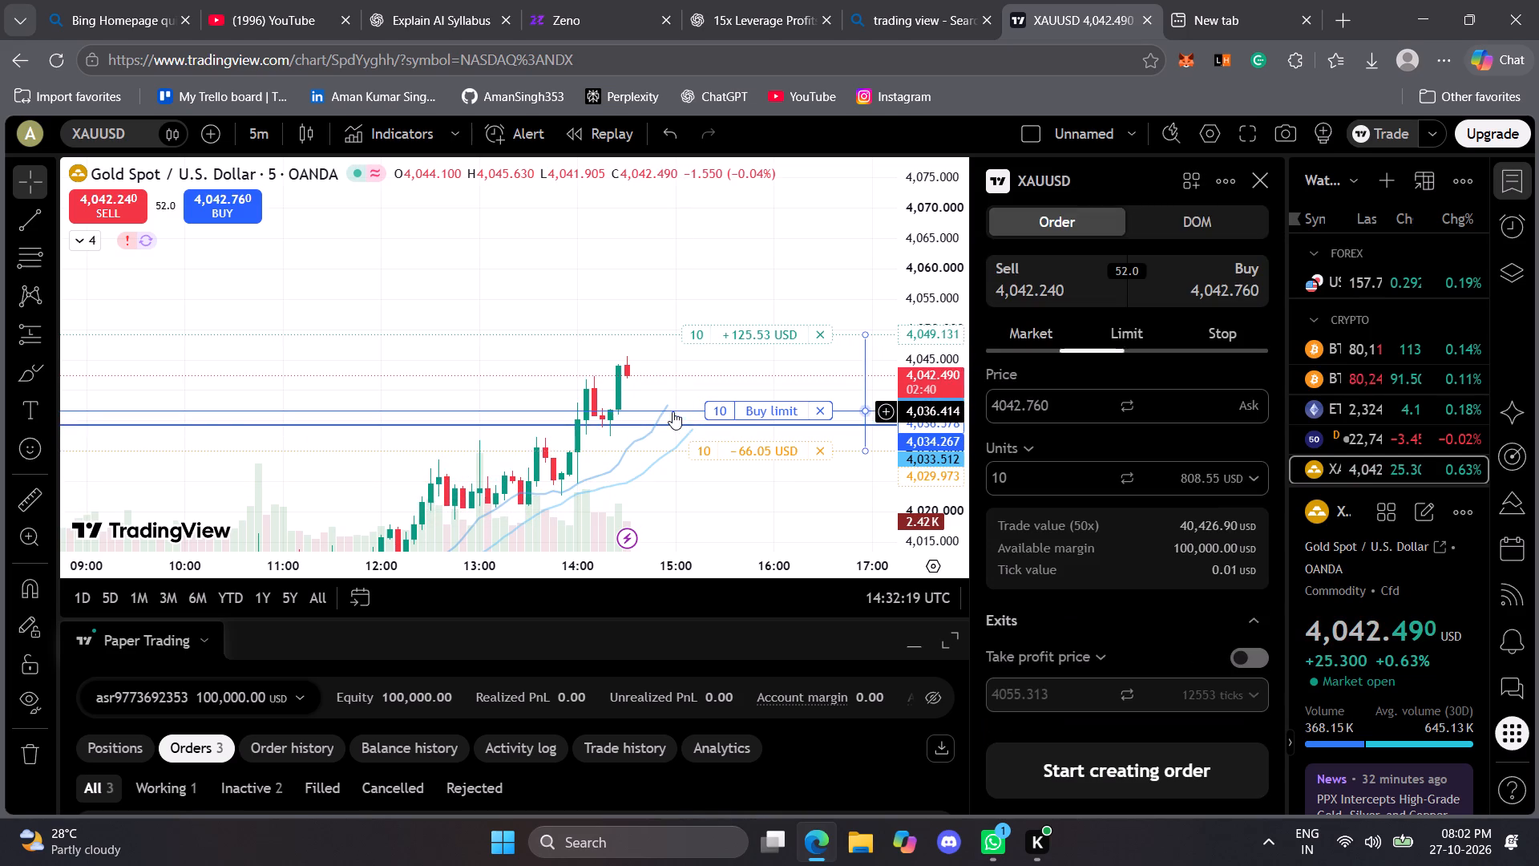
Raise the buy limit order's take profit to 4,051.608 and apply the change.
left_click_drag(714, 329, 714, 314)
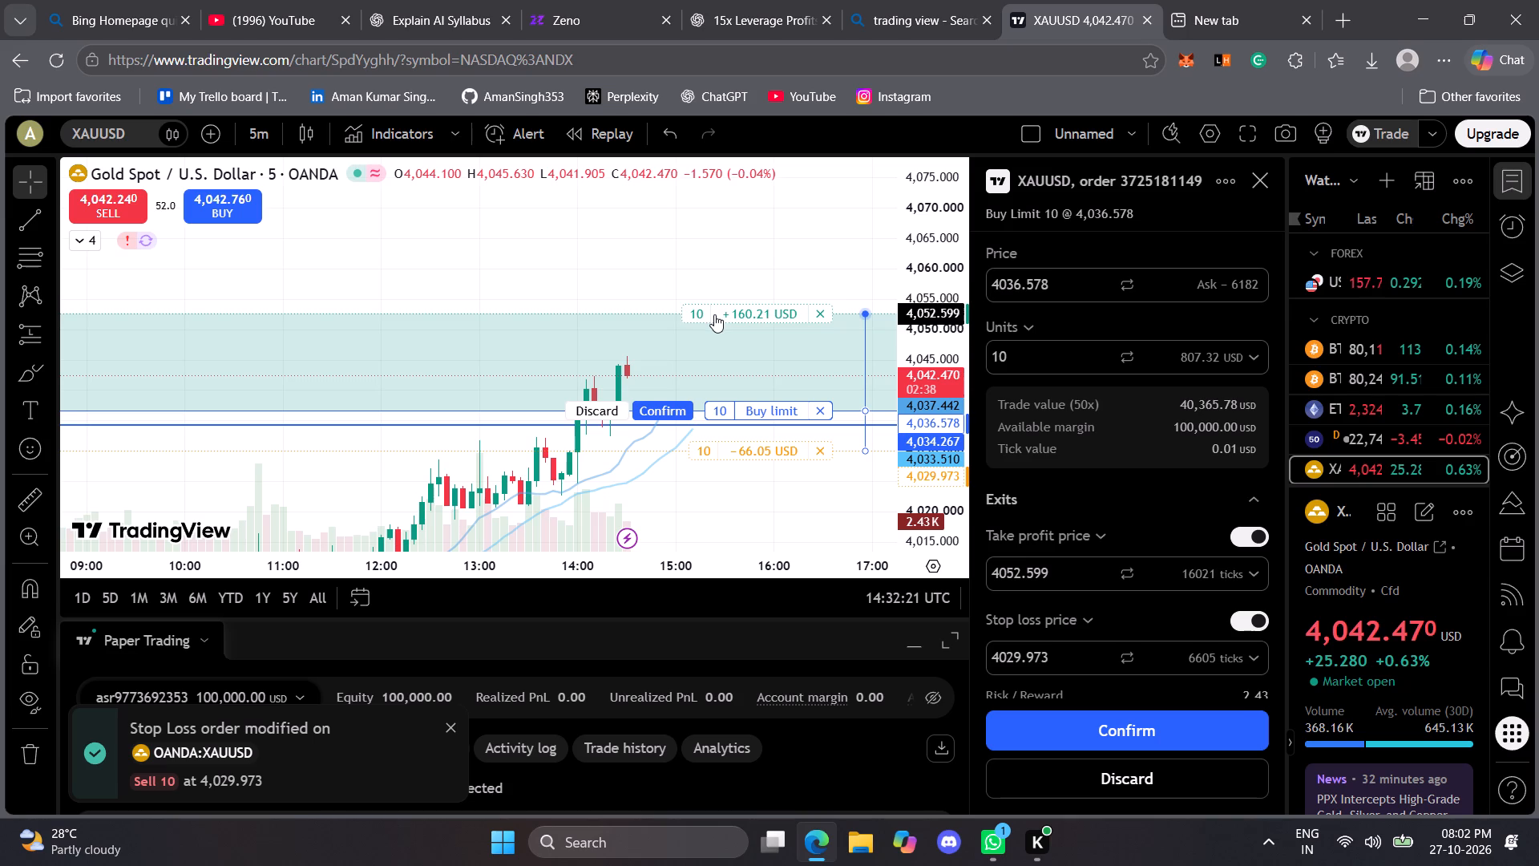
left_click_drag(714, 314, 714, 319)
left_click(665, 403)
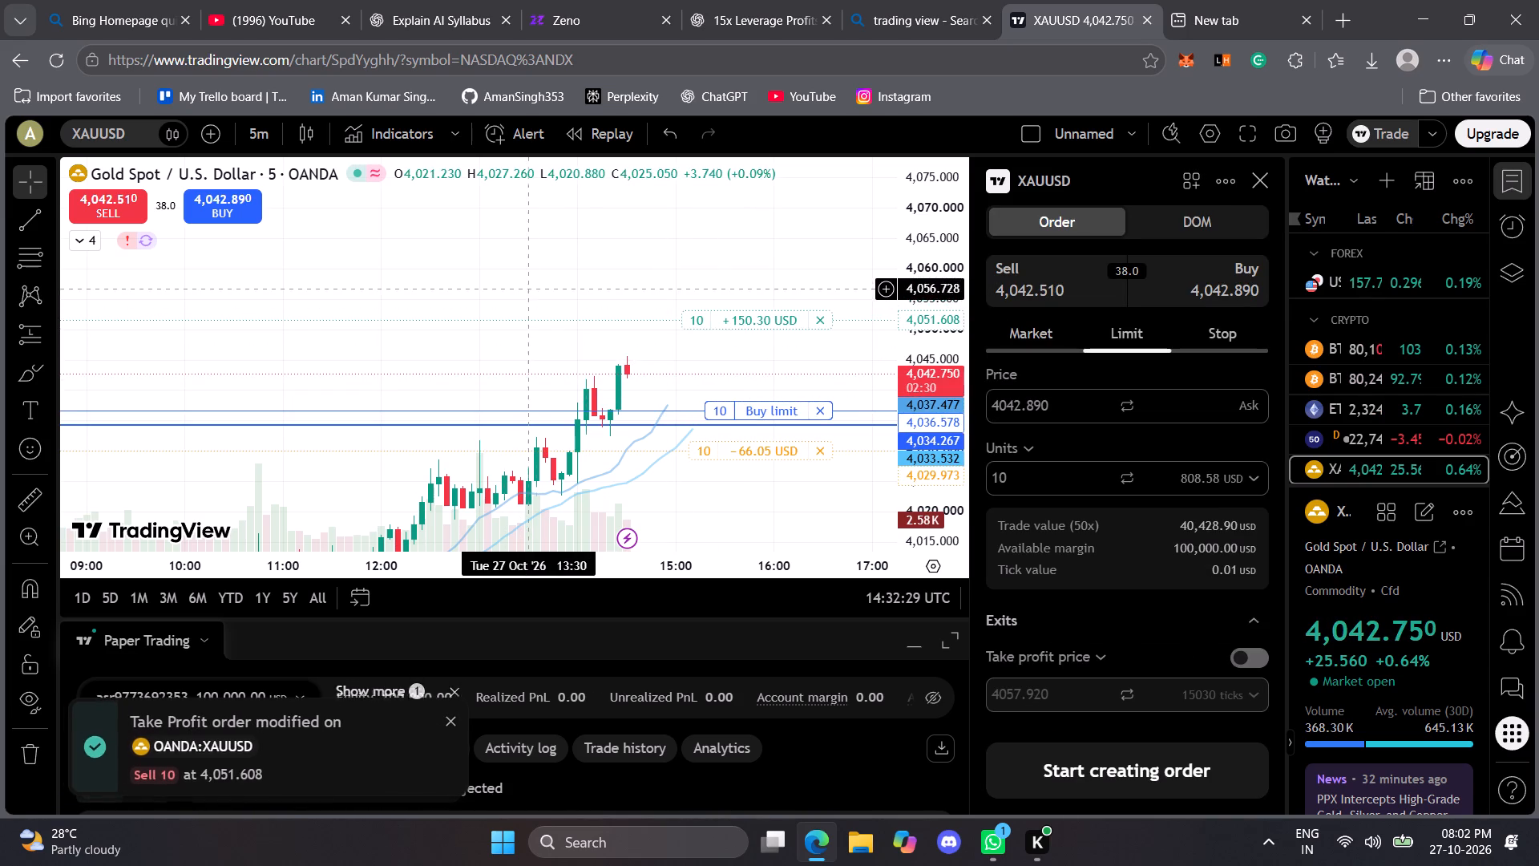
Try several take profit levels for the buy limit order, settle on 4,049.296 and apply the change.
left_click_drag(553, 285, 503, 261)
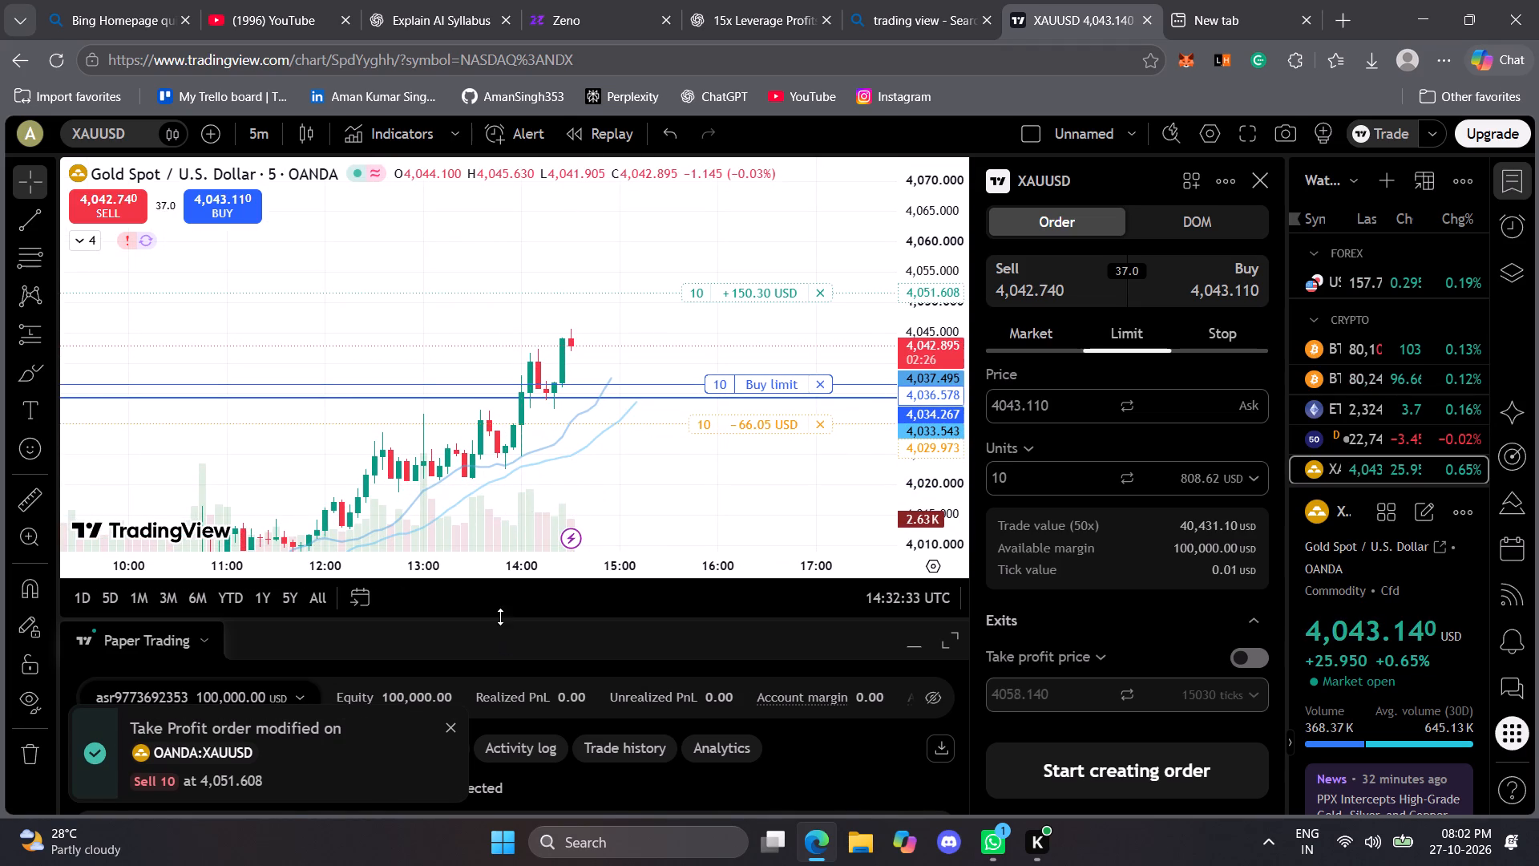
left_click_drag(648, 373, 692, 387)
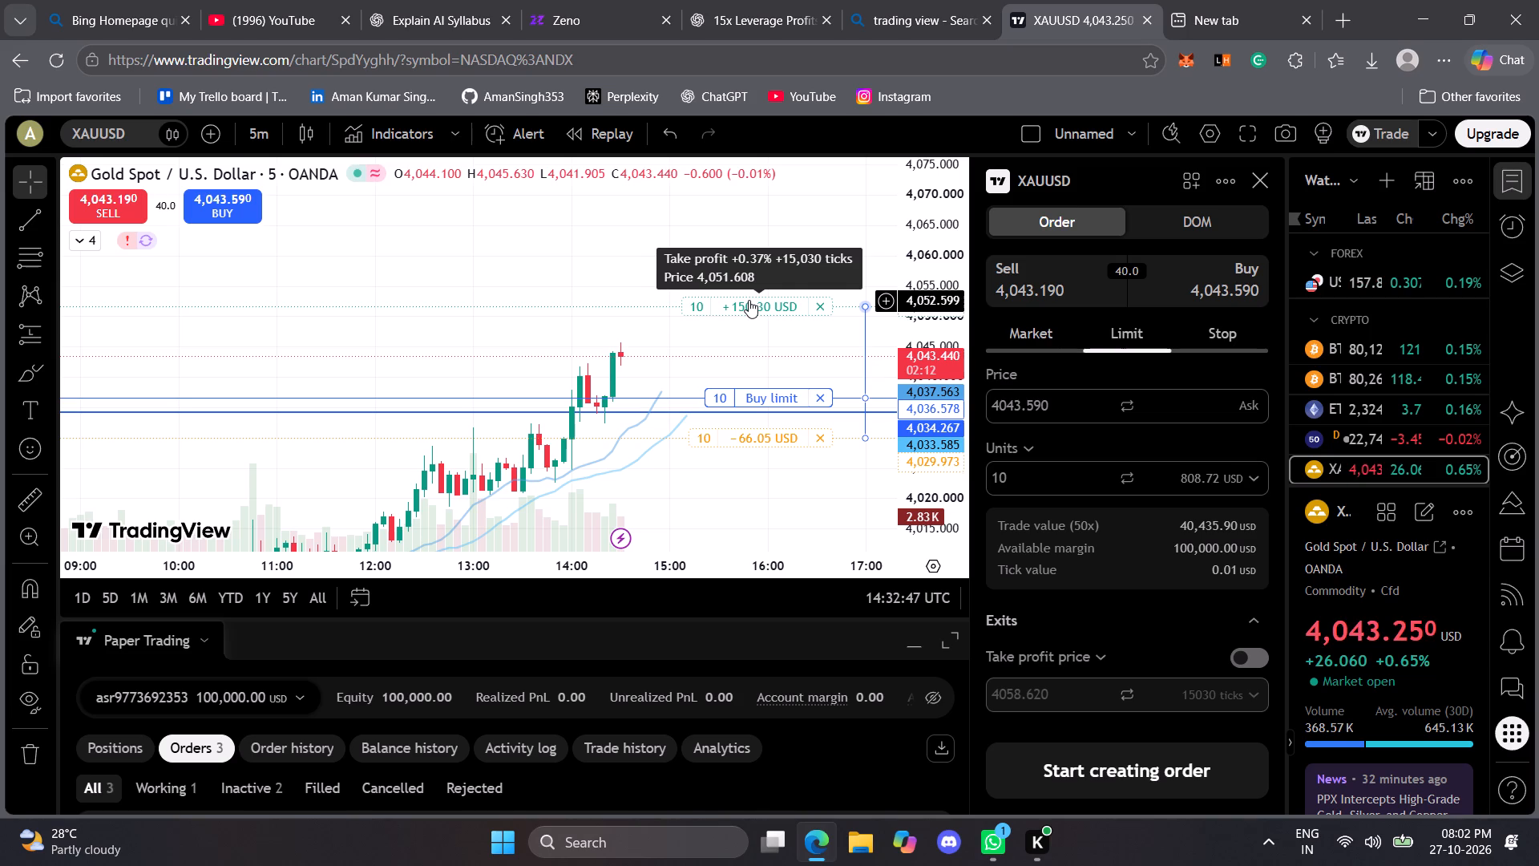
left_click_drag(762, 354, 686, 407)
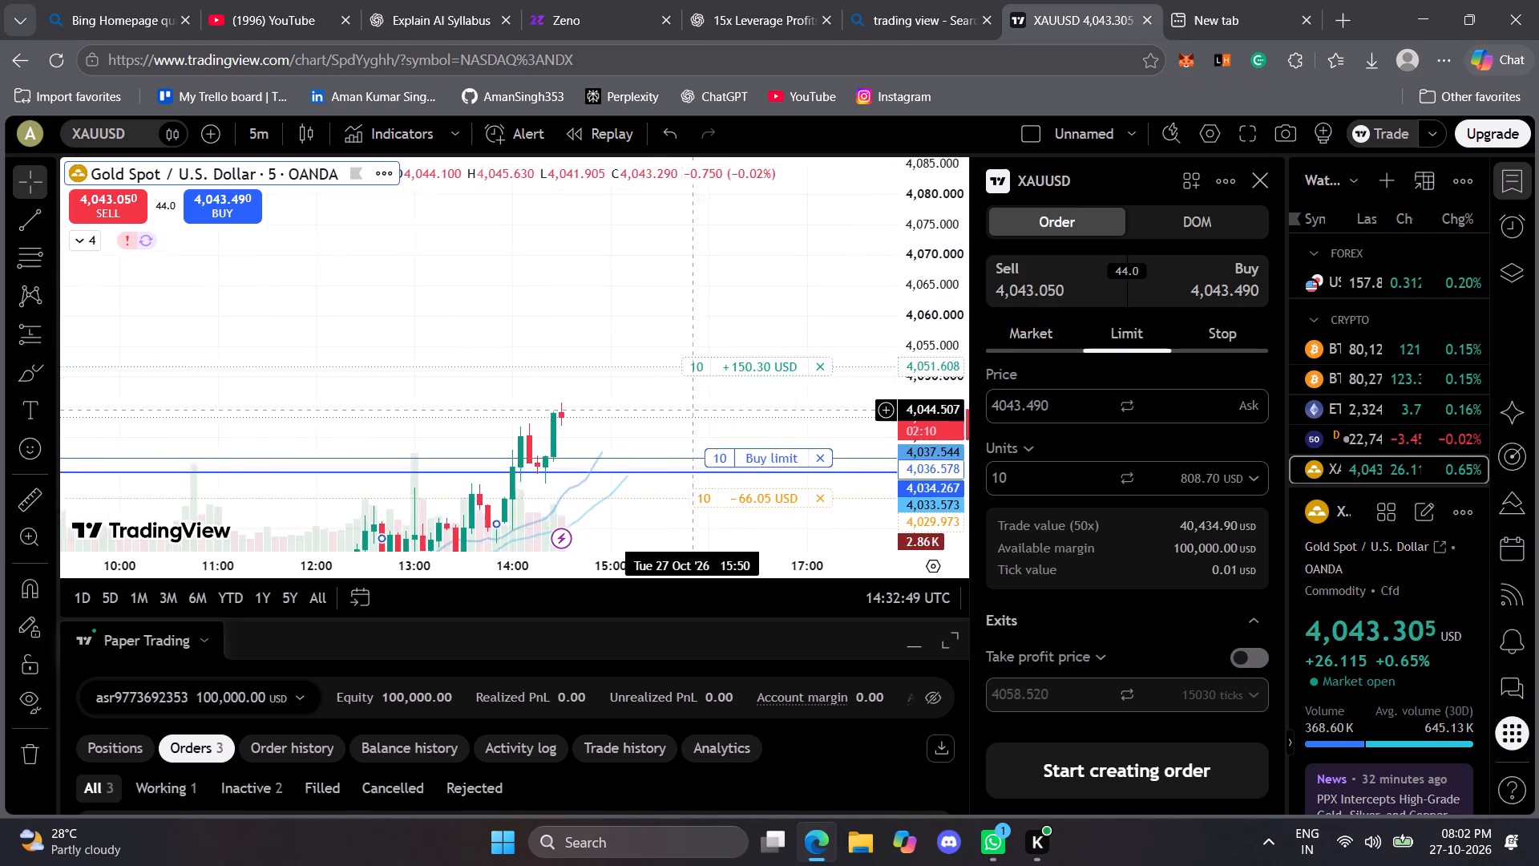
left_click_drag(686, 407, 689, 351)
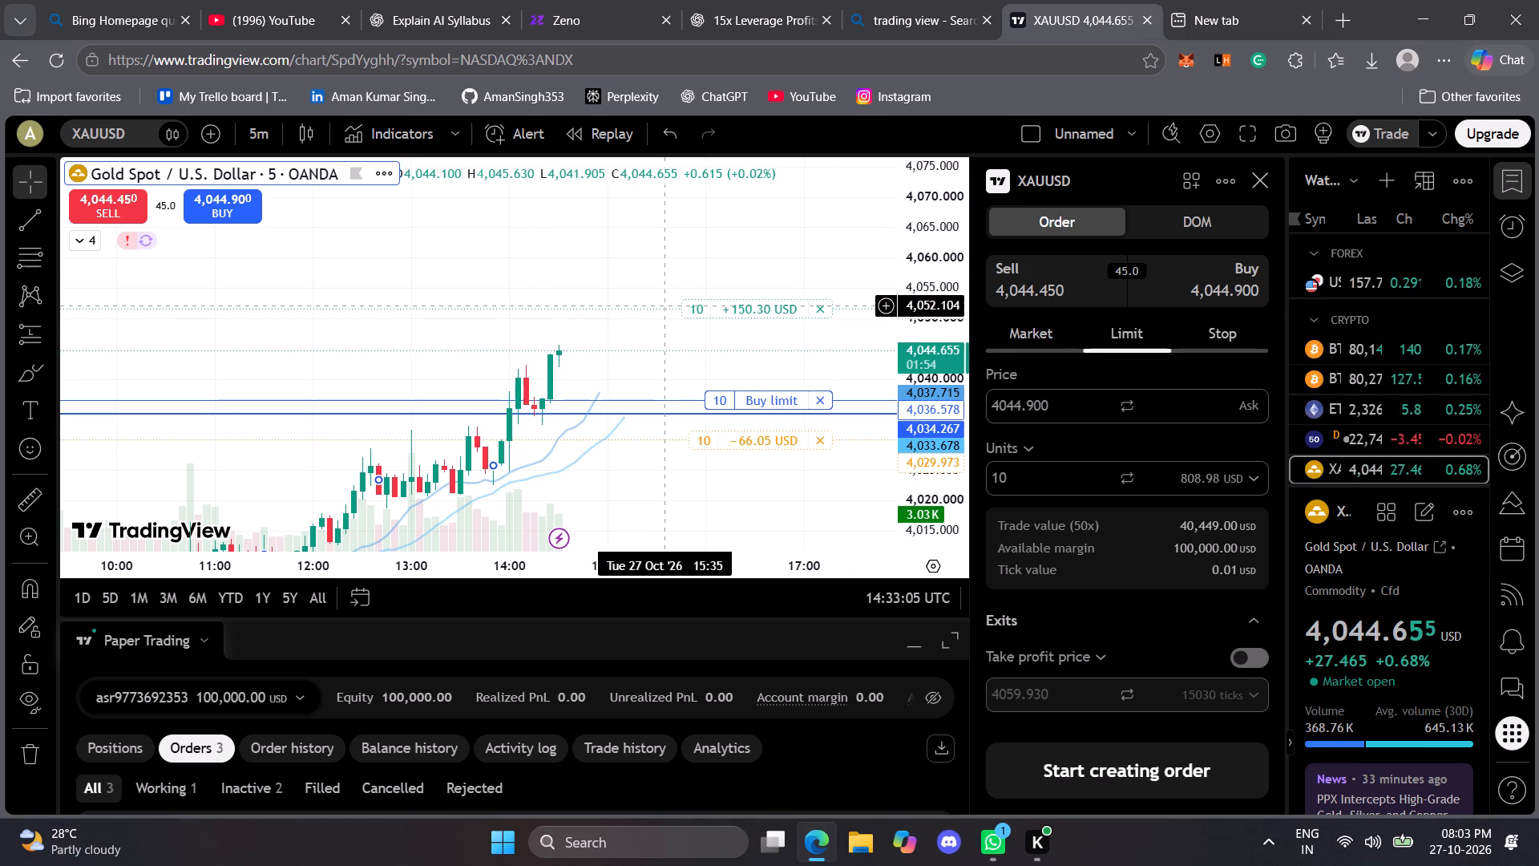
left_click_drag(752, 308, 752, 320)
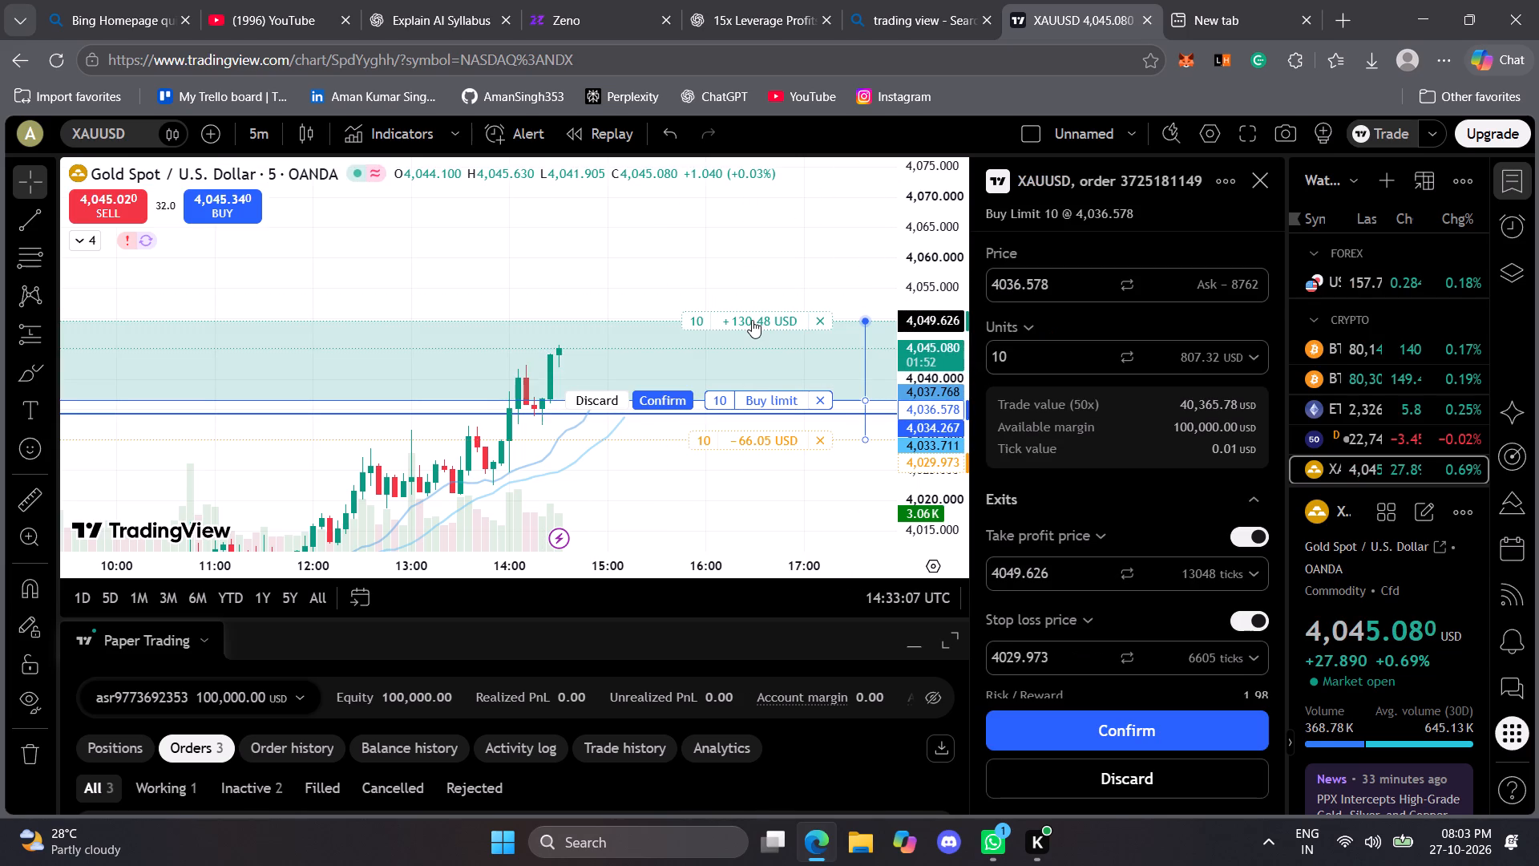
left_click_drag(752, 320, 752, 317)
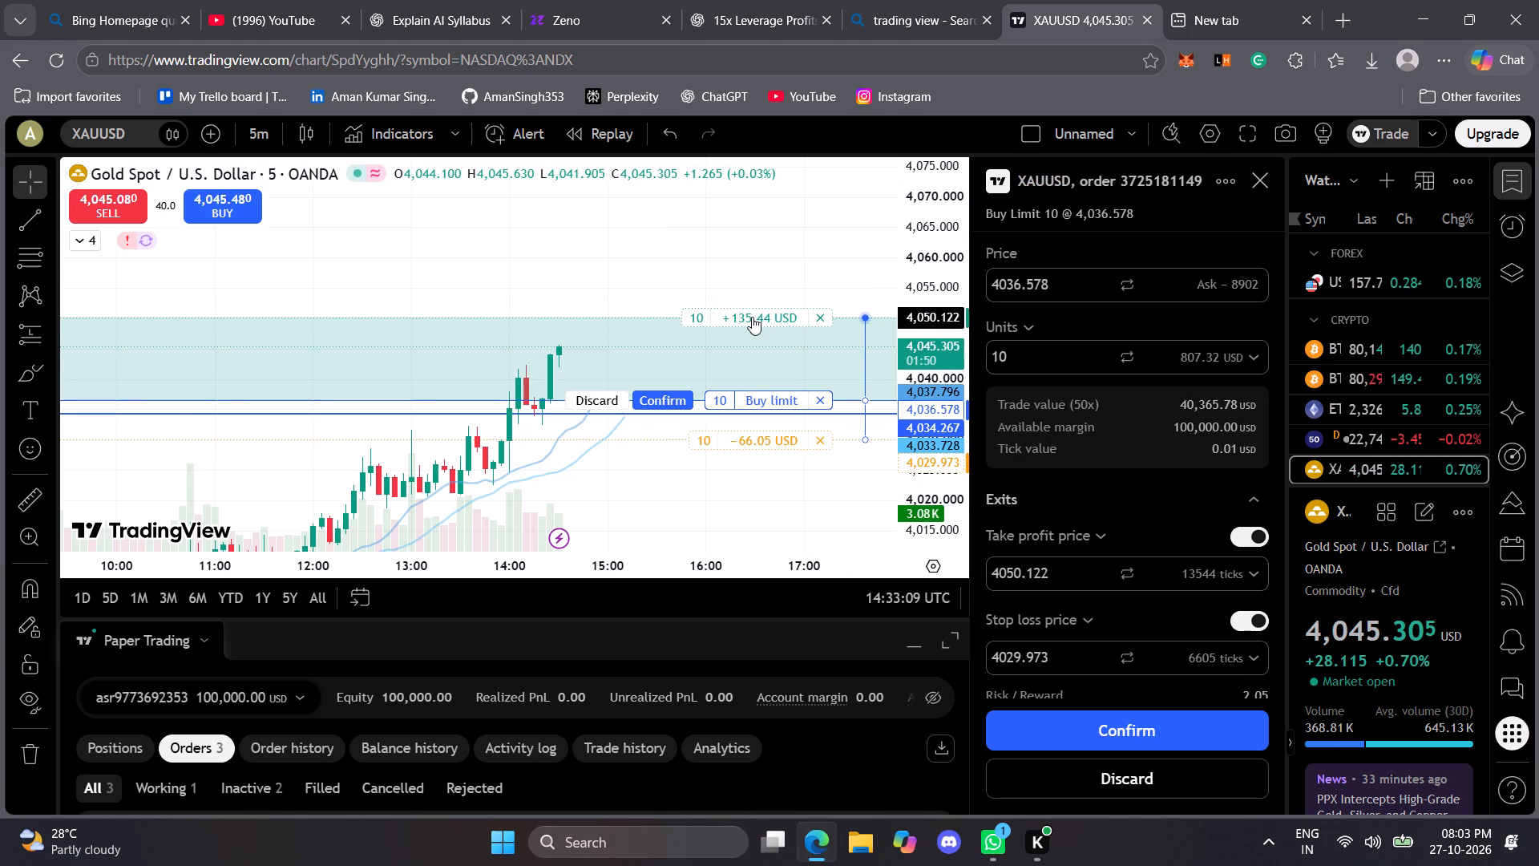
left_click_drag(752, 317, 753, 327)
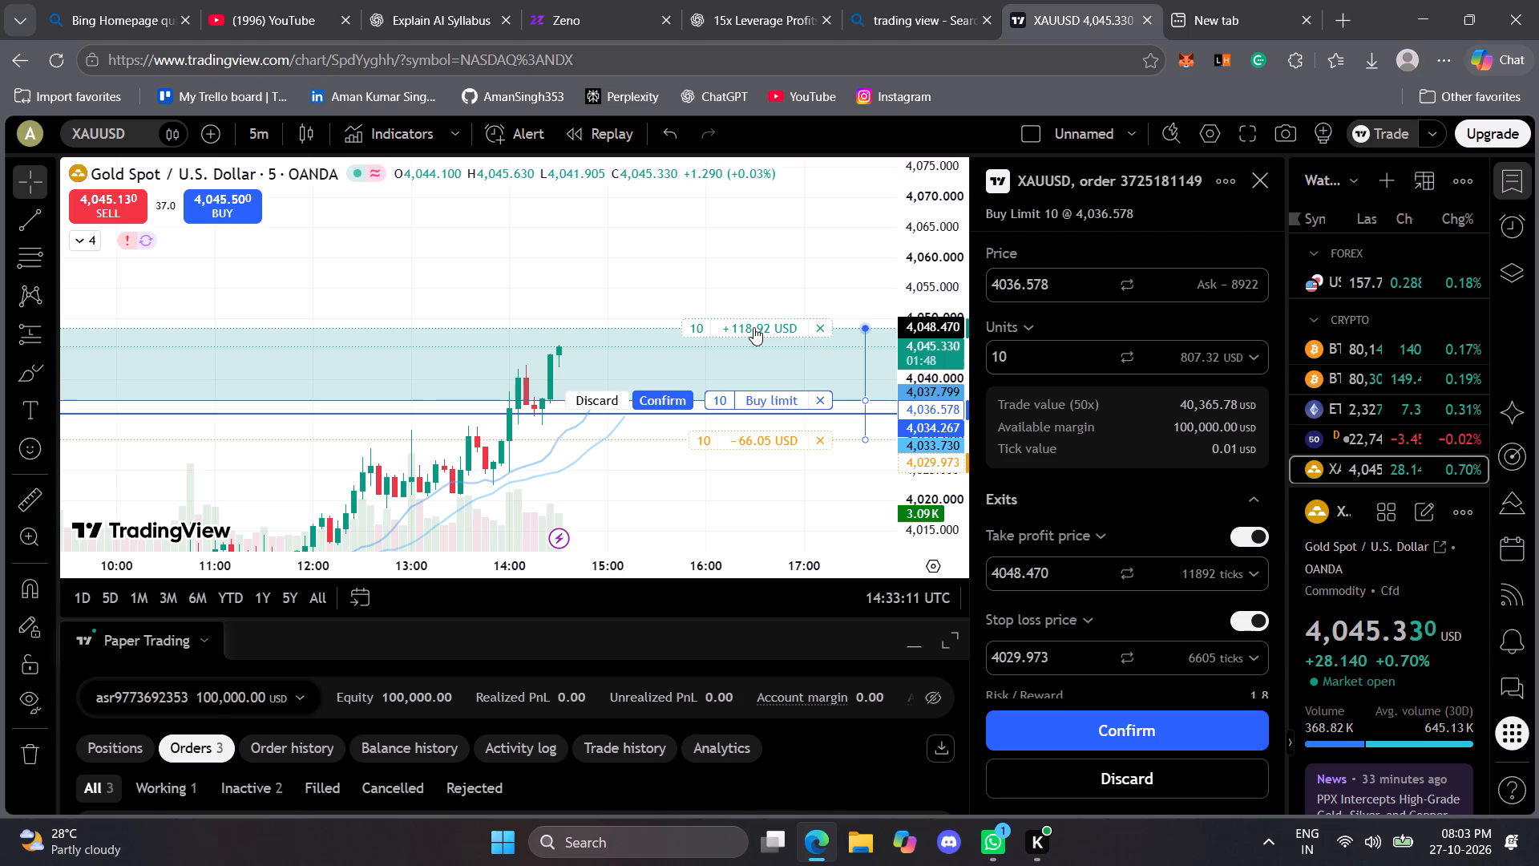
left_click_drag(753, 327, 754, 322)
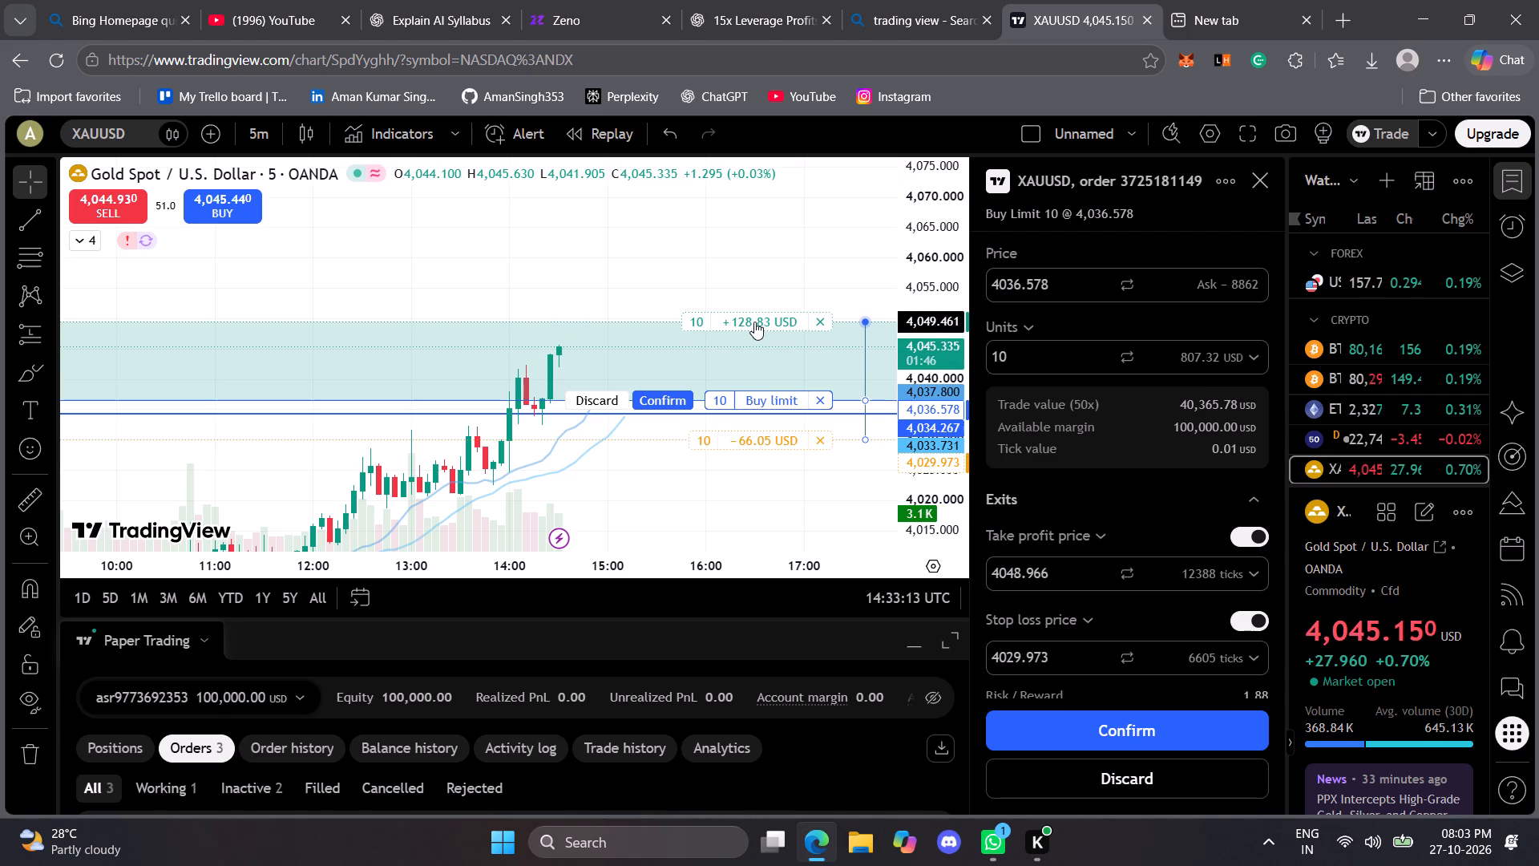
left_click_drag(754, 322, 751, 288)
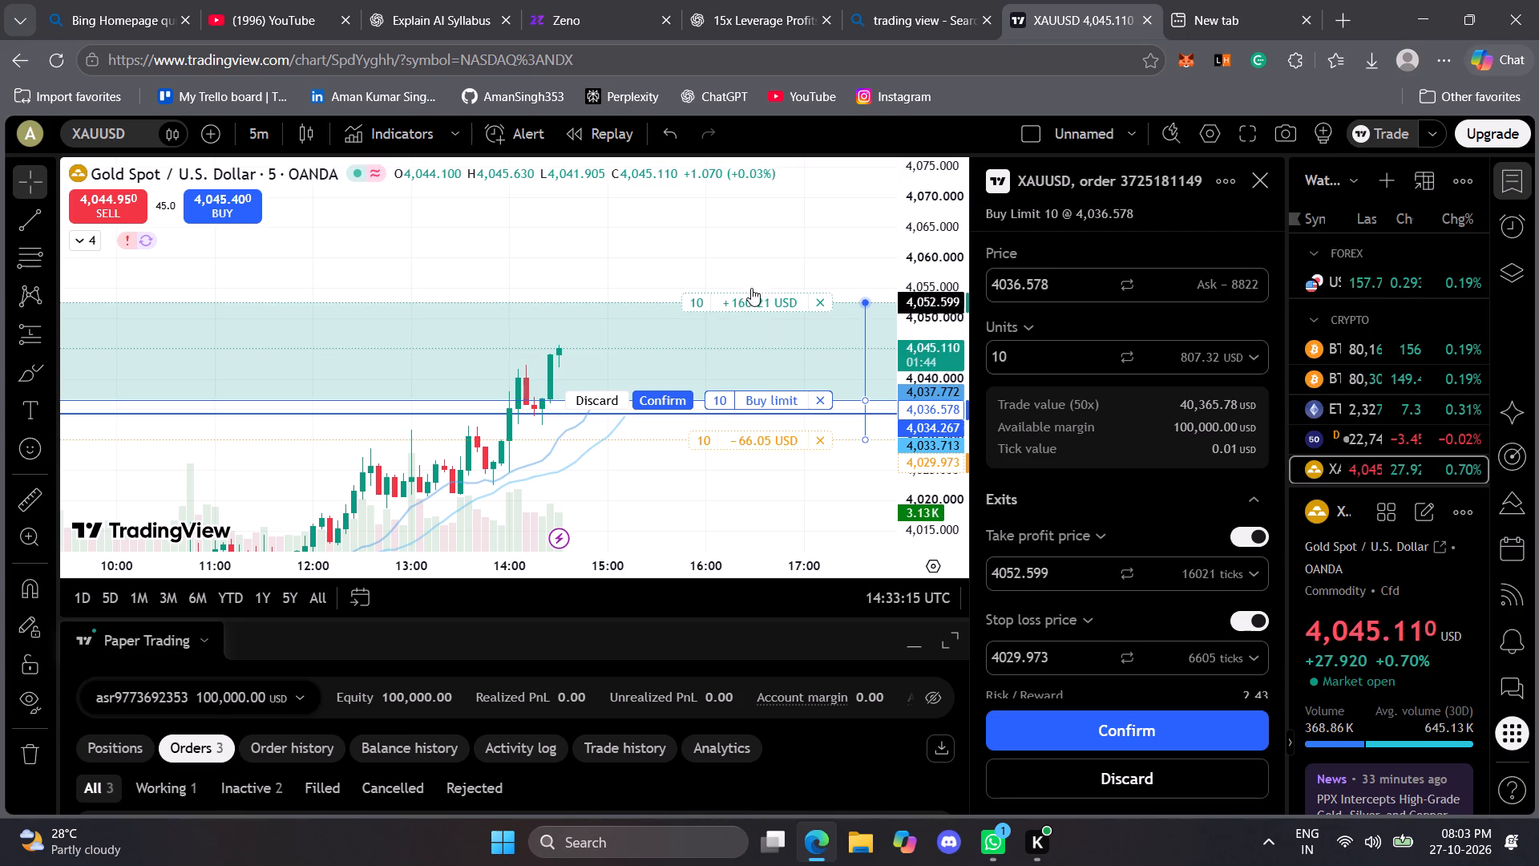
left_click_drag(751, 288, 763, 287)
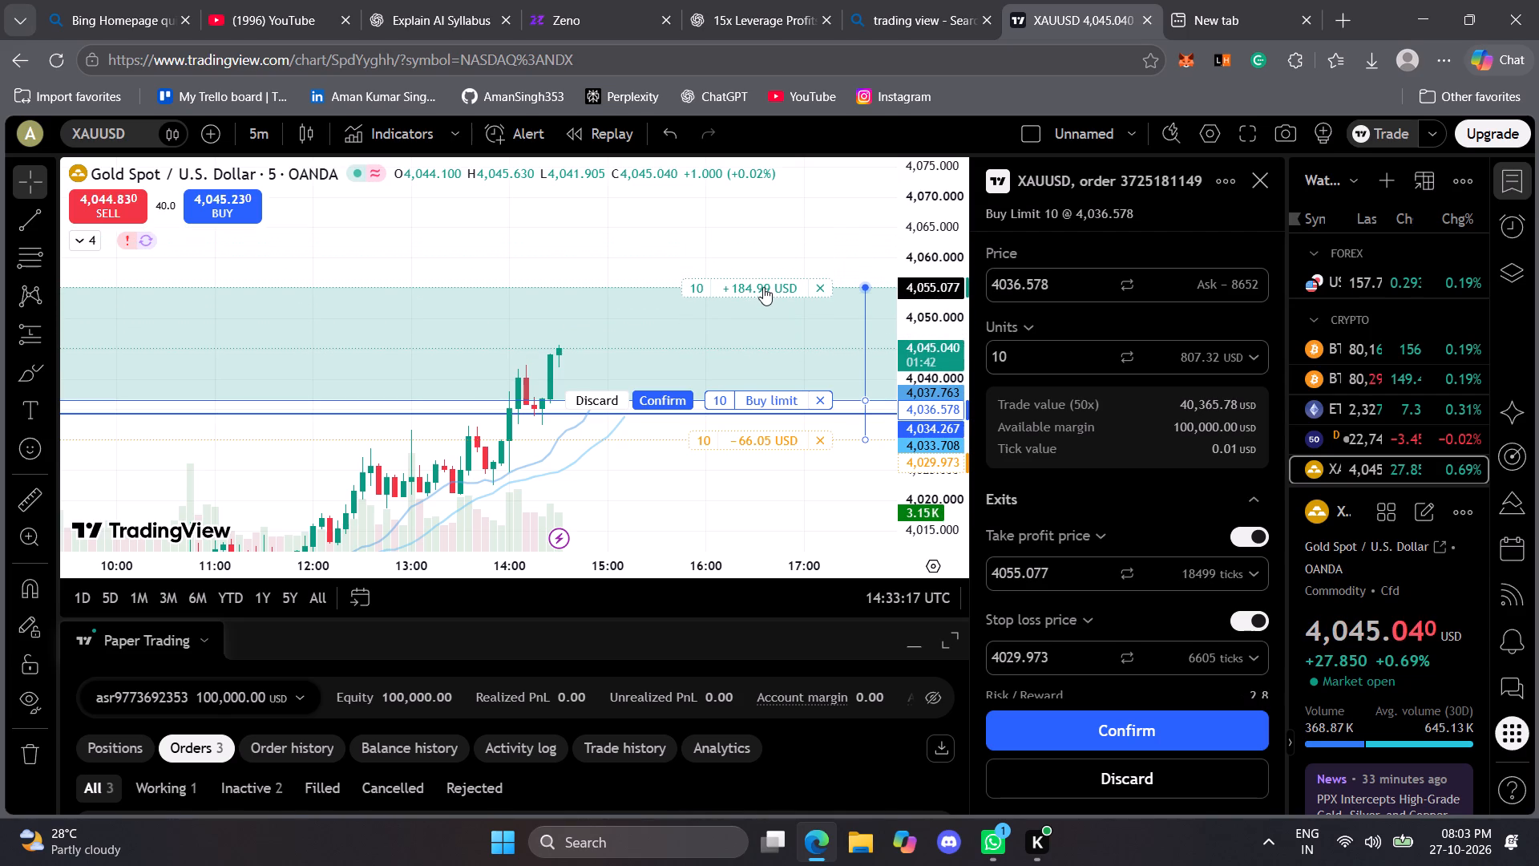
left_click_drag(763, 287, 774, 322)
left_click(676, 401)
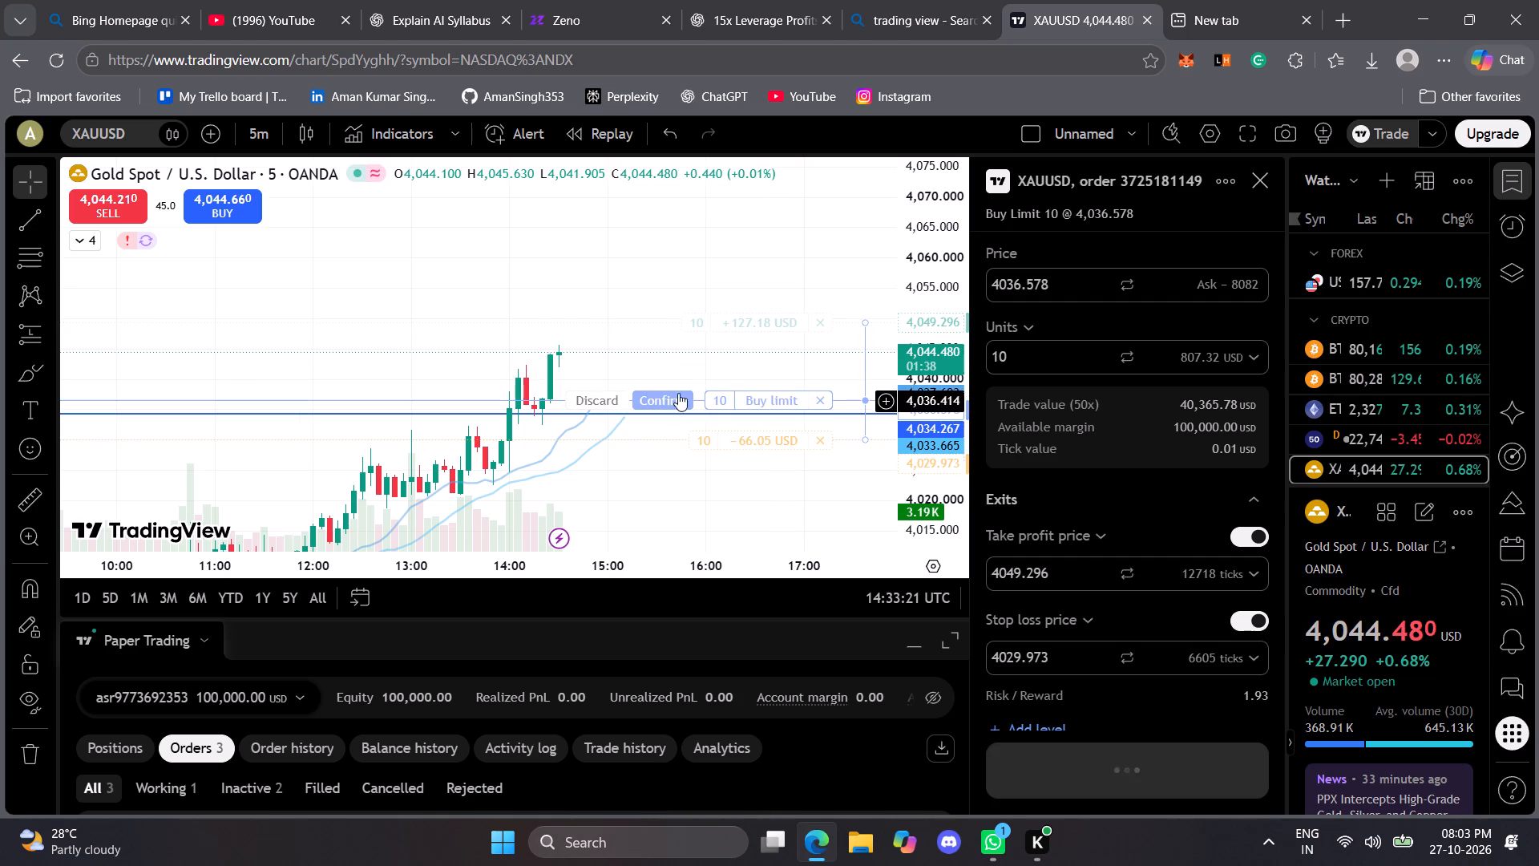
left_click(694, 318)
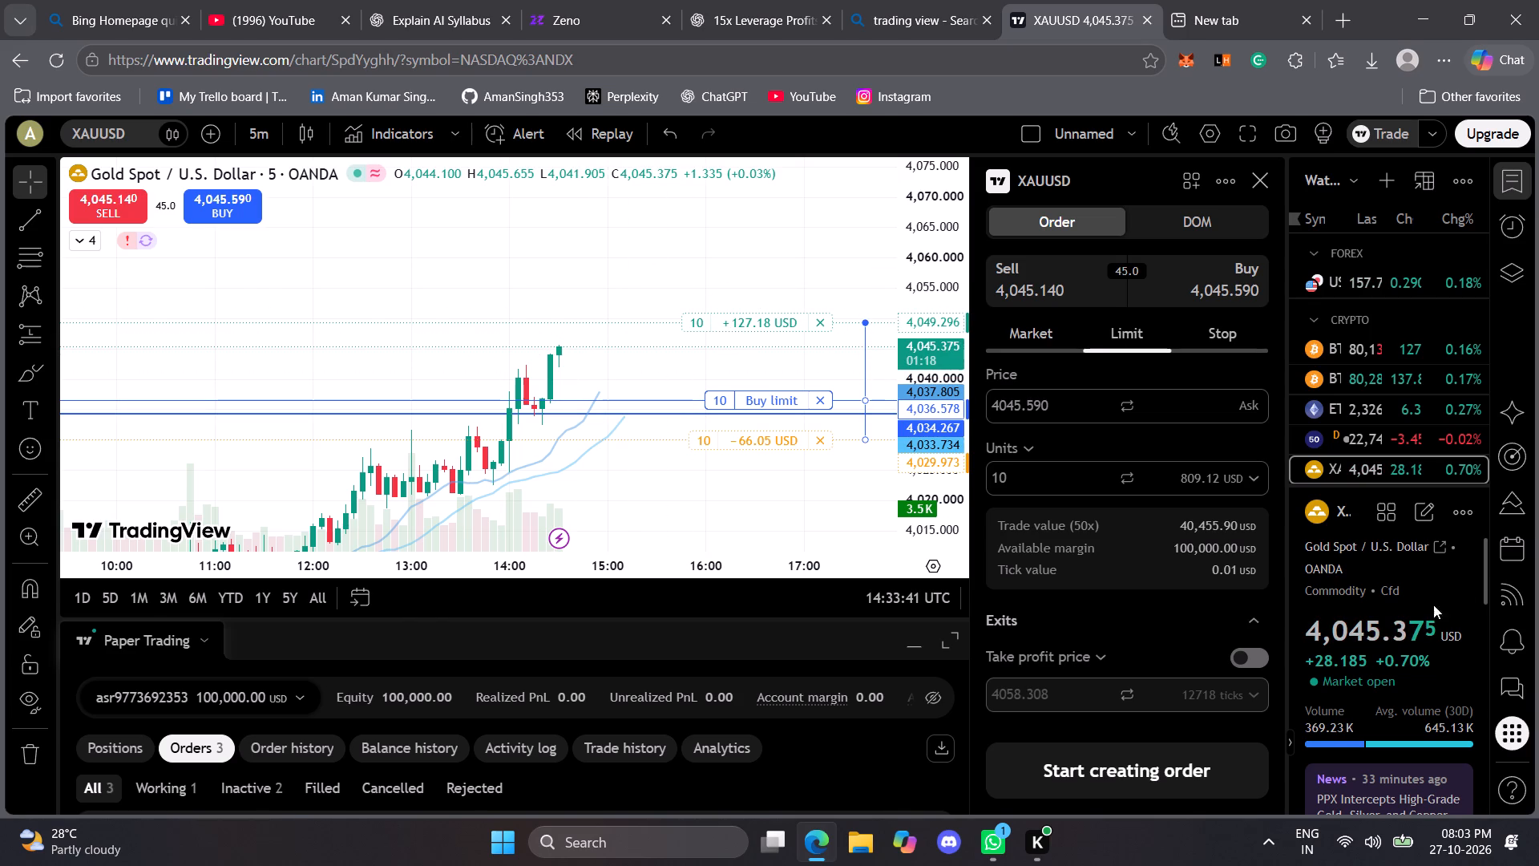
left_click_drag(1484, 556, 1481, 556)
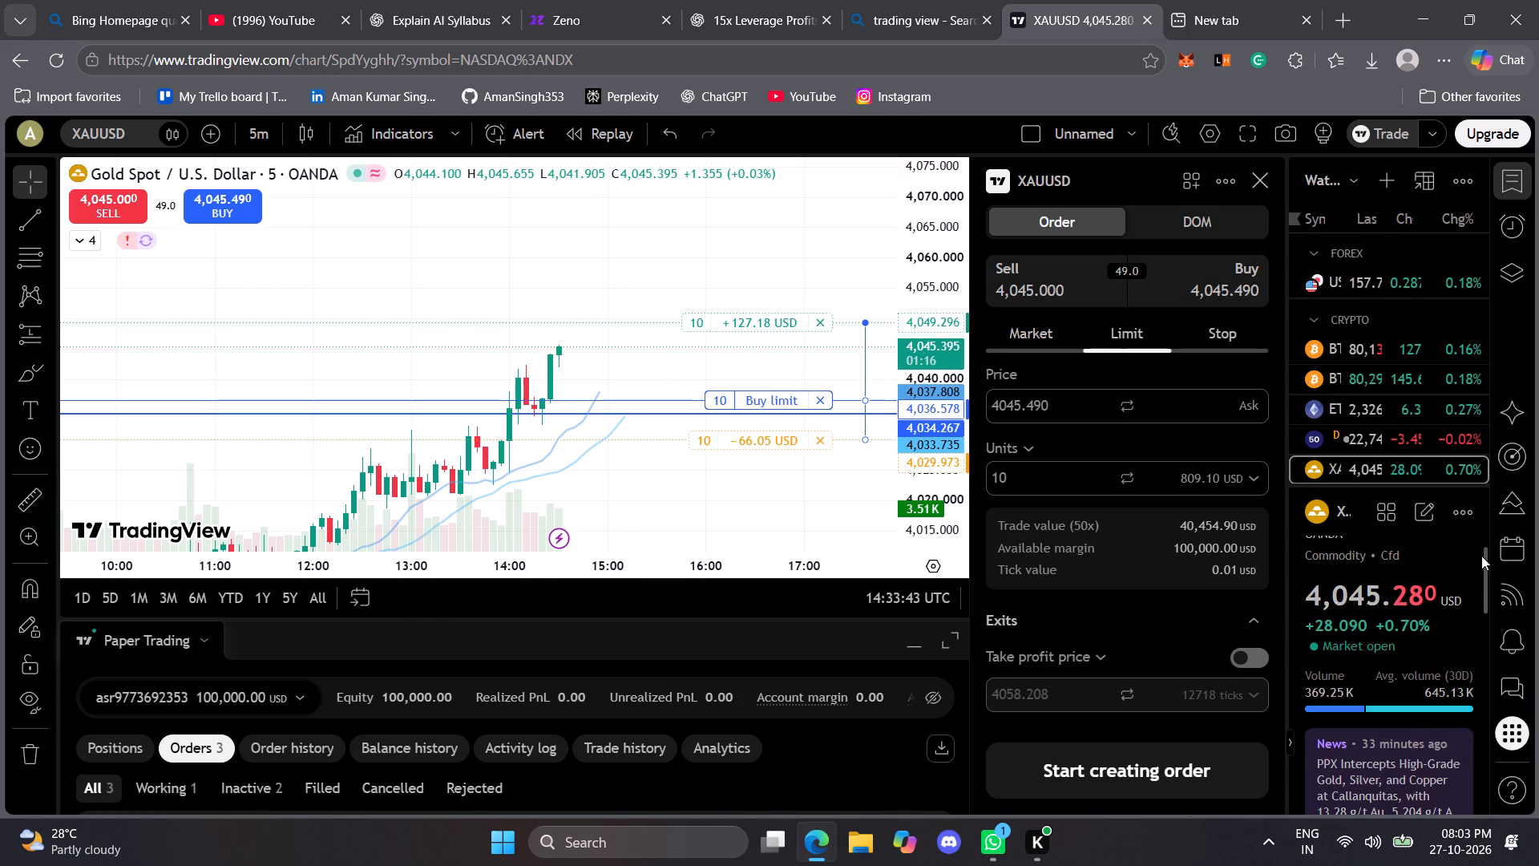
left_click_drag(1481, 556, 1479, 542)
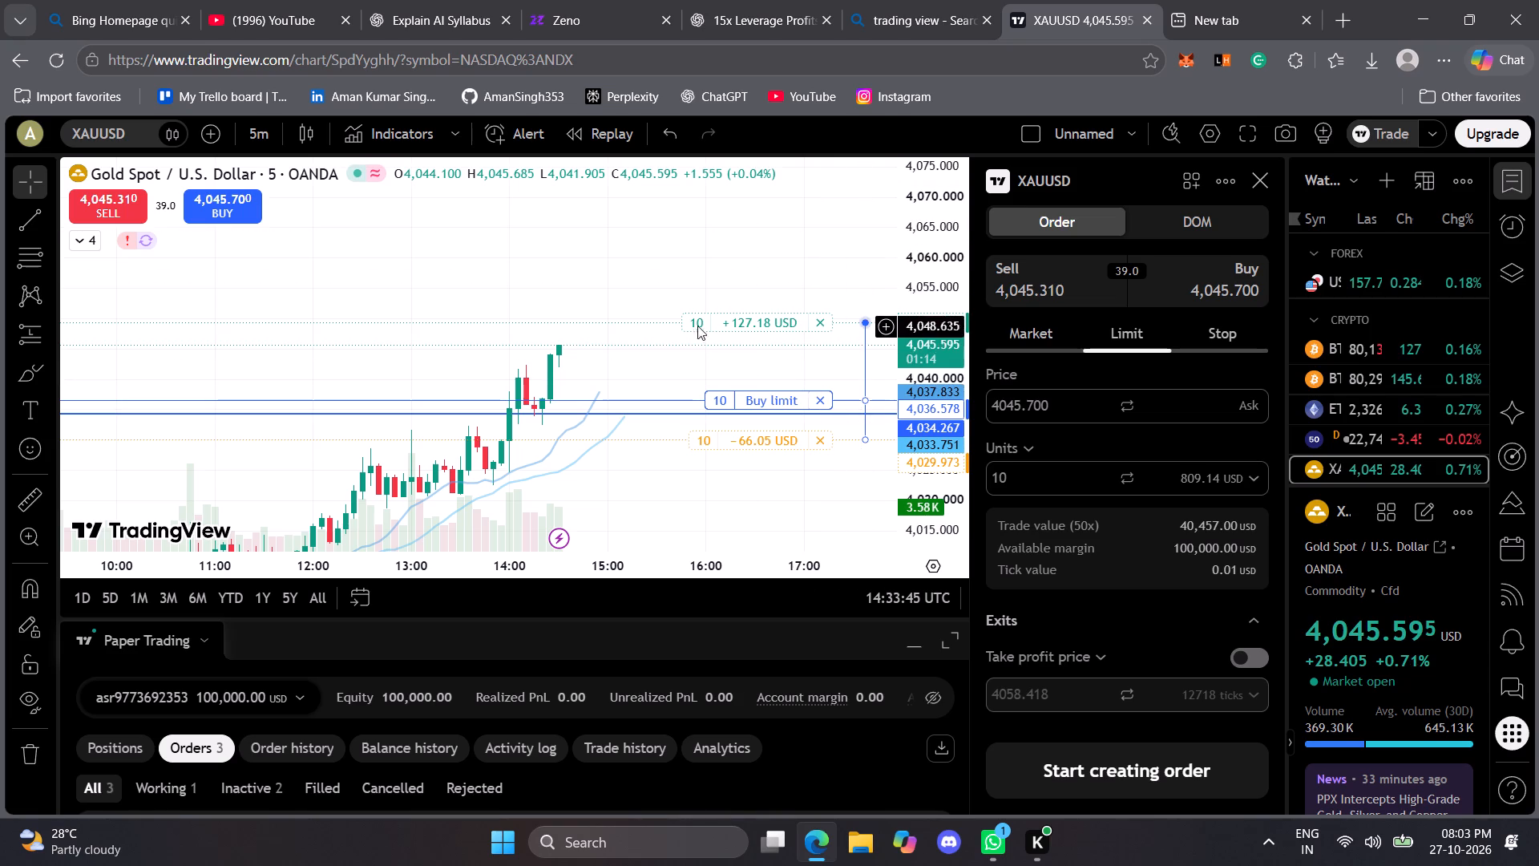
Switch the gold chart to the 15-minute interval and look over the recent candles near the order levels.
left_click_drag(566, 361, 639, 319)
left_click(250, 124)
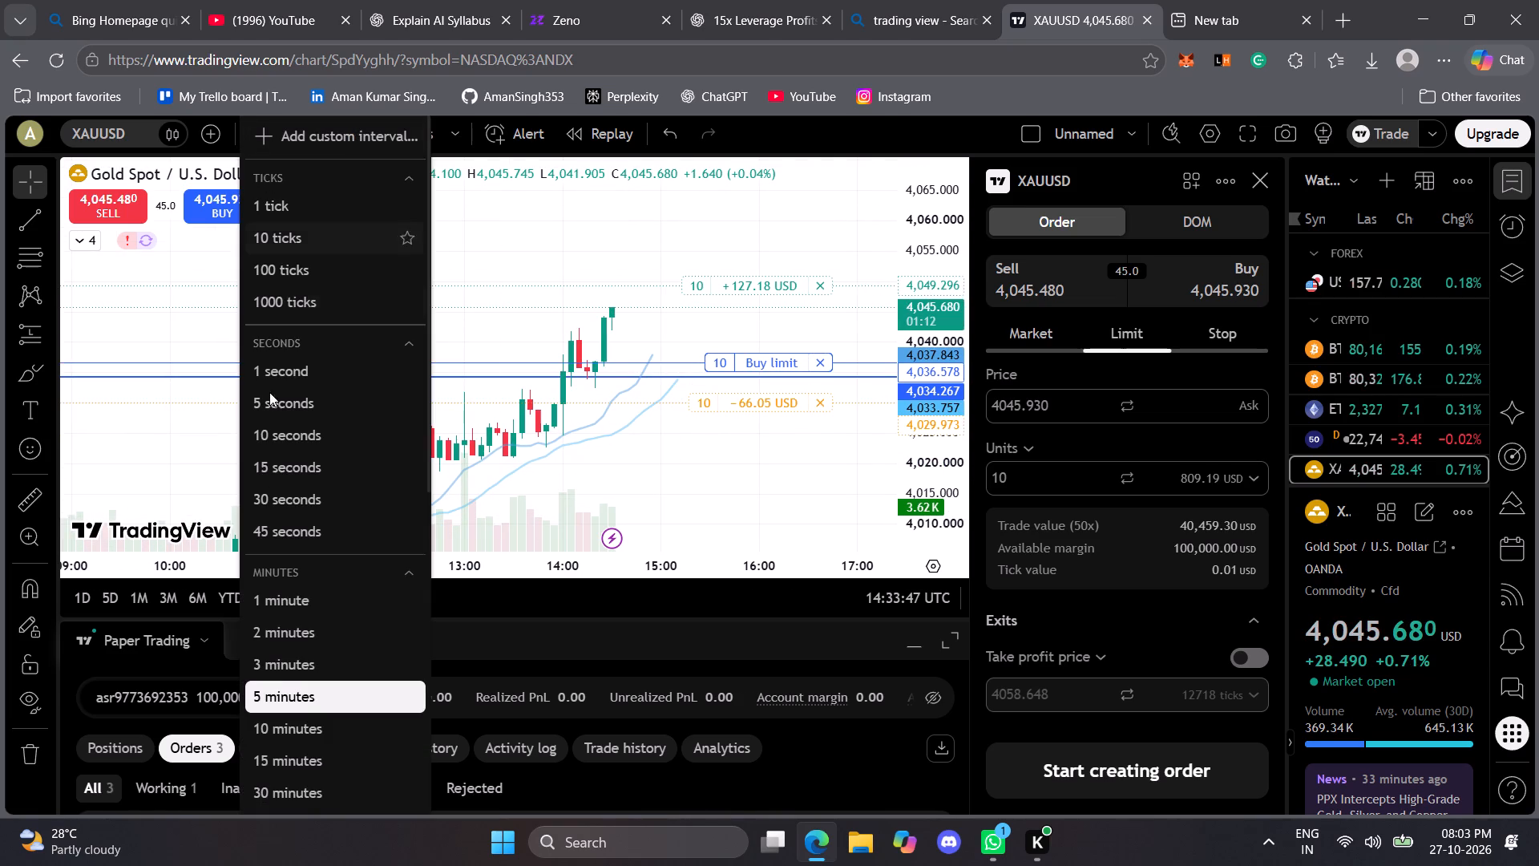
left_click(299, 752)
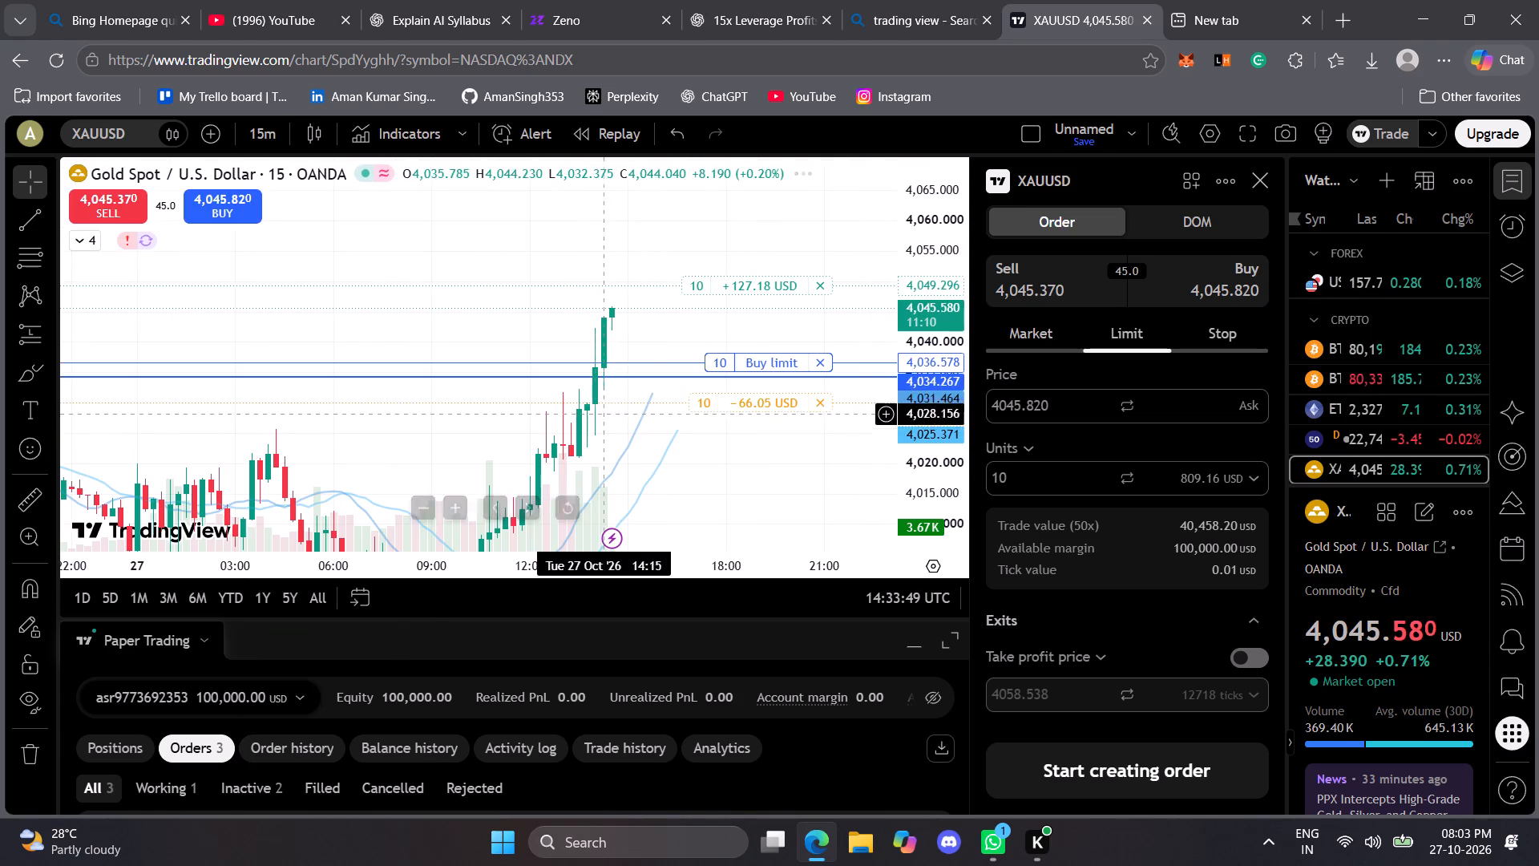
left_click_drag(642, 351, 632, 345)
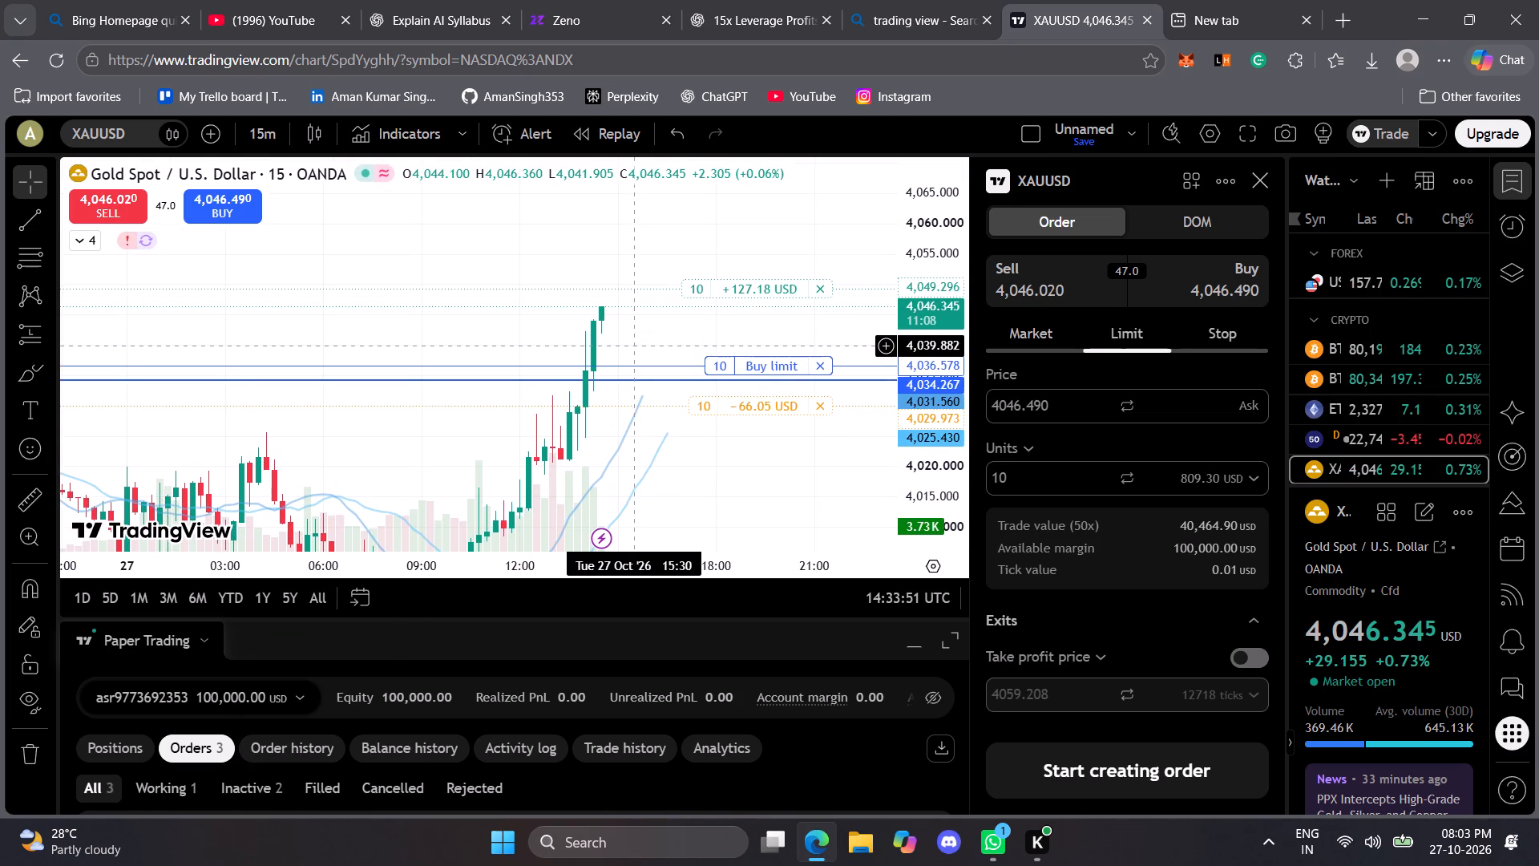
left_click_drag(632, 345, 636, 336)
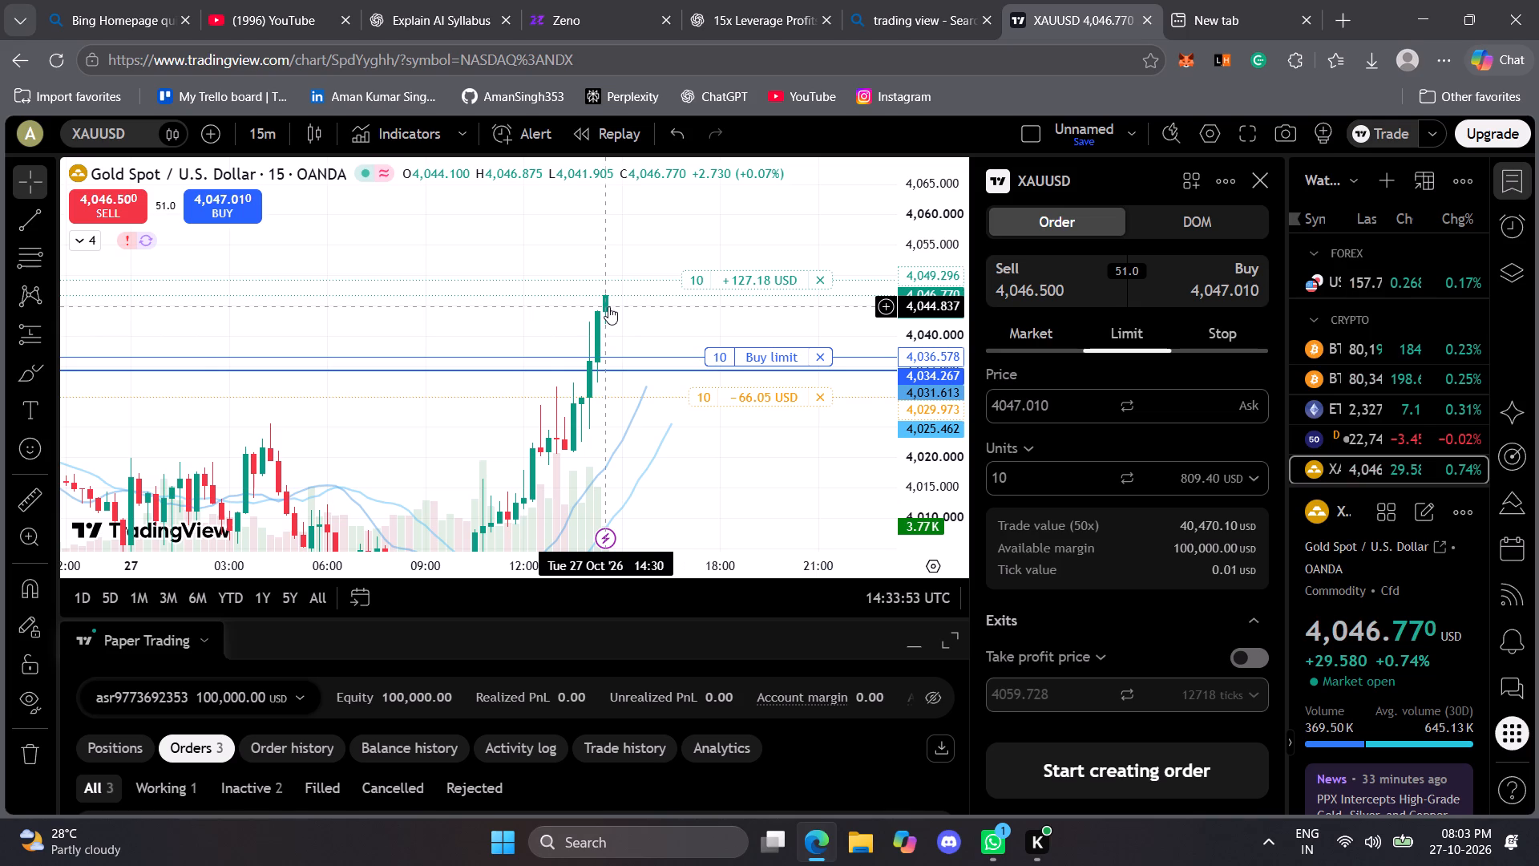
Switch the gold chart to the 3-minute interval.
left_click(261, 127)
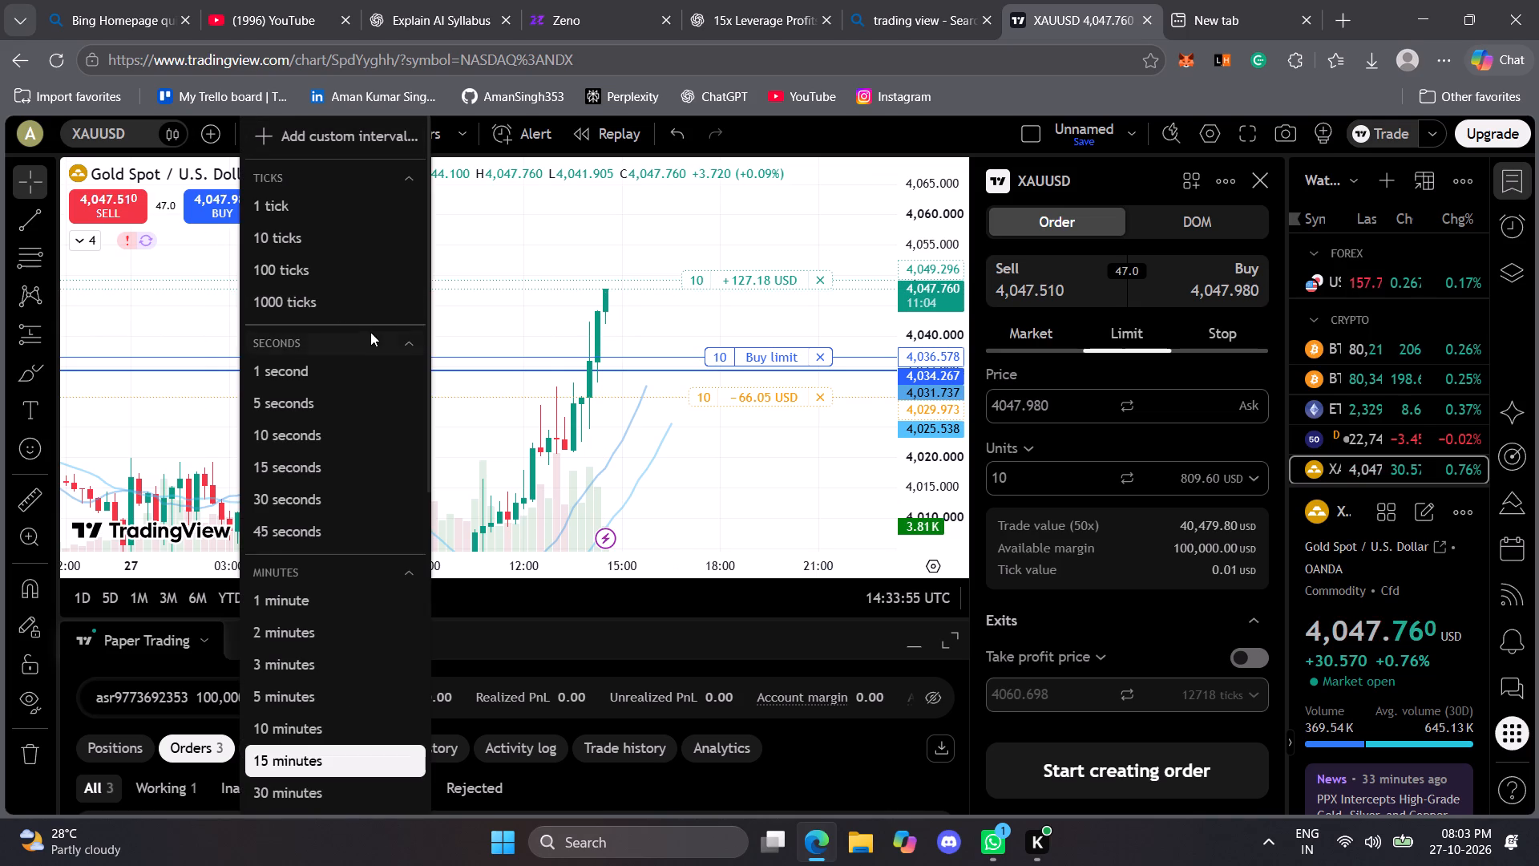
left_click(288, 658)
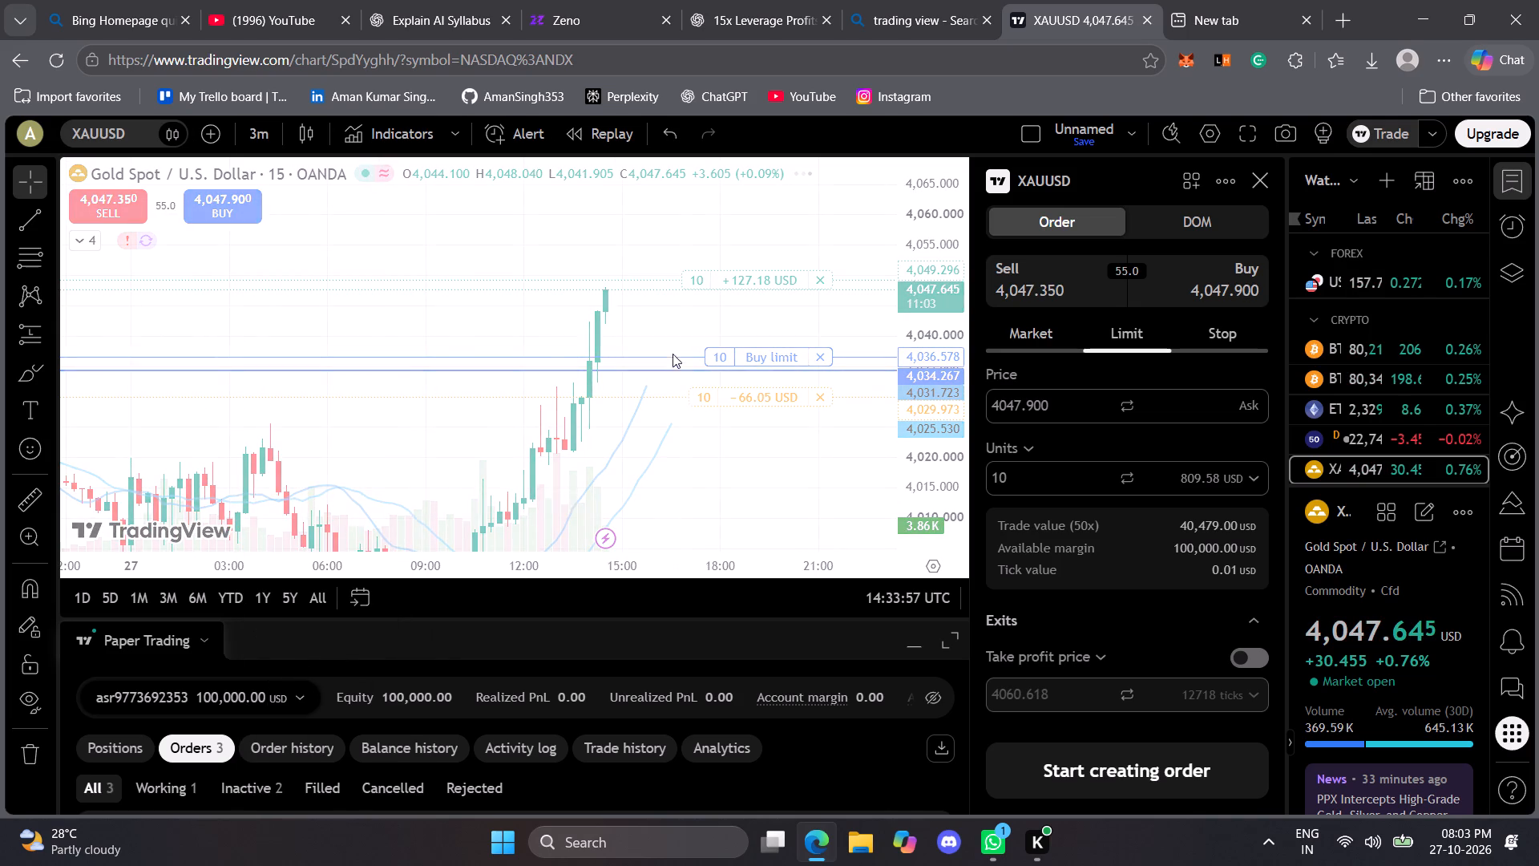
Set the buy limit order's take profit to 4,049.957 and apply the change.
left_click_drag(739, 274, 739, 264)
left_click_drag(744, 265, 745, 275)
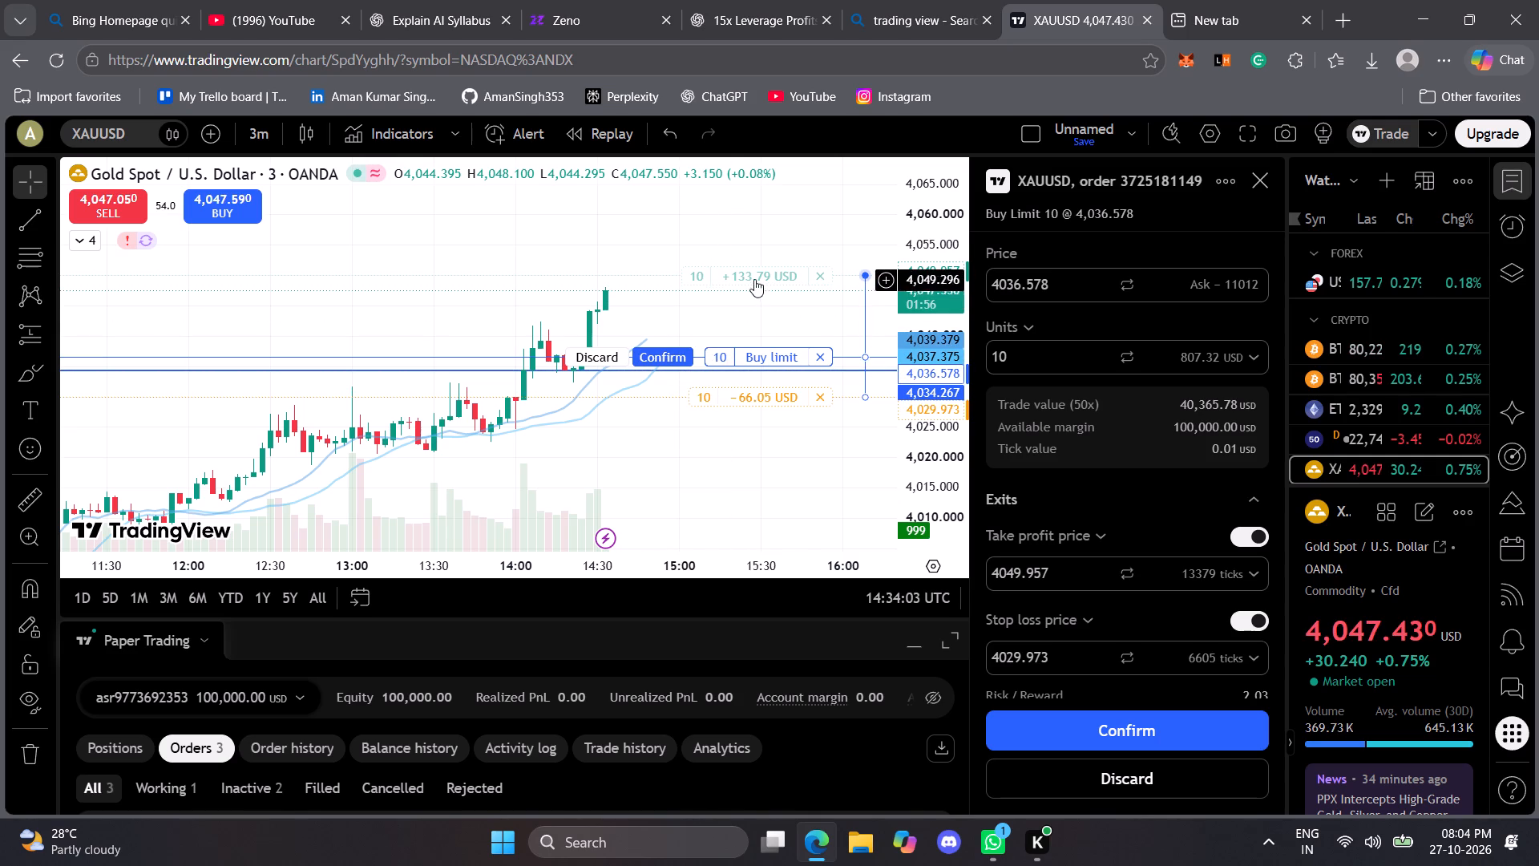
left_click(679, 354)
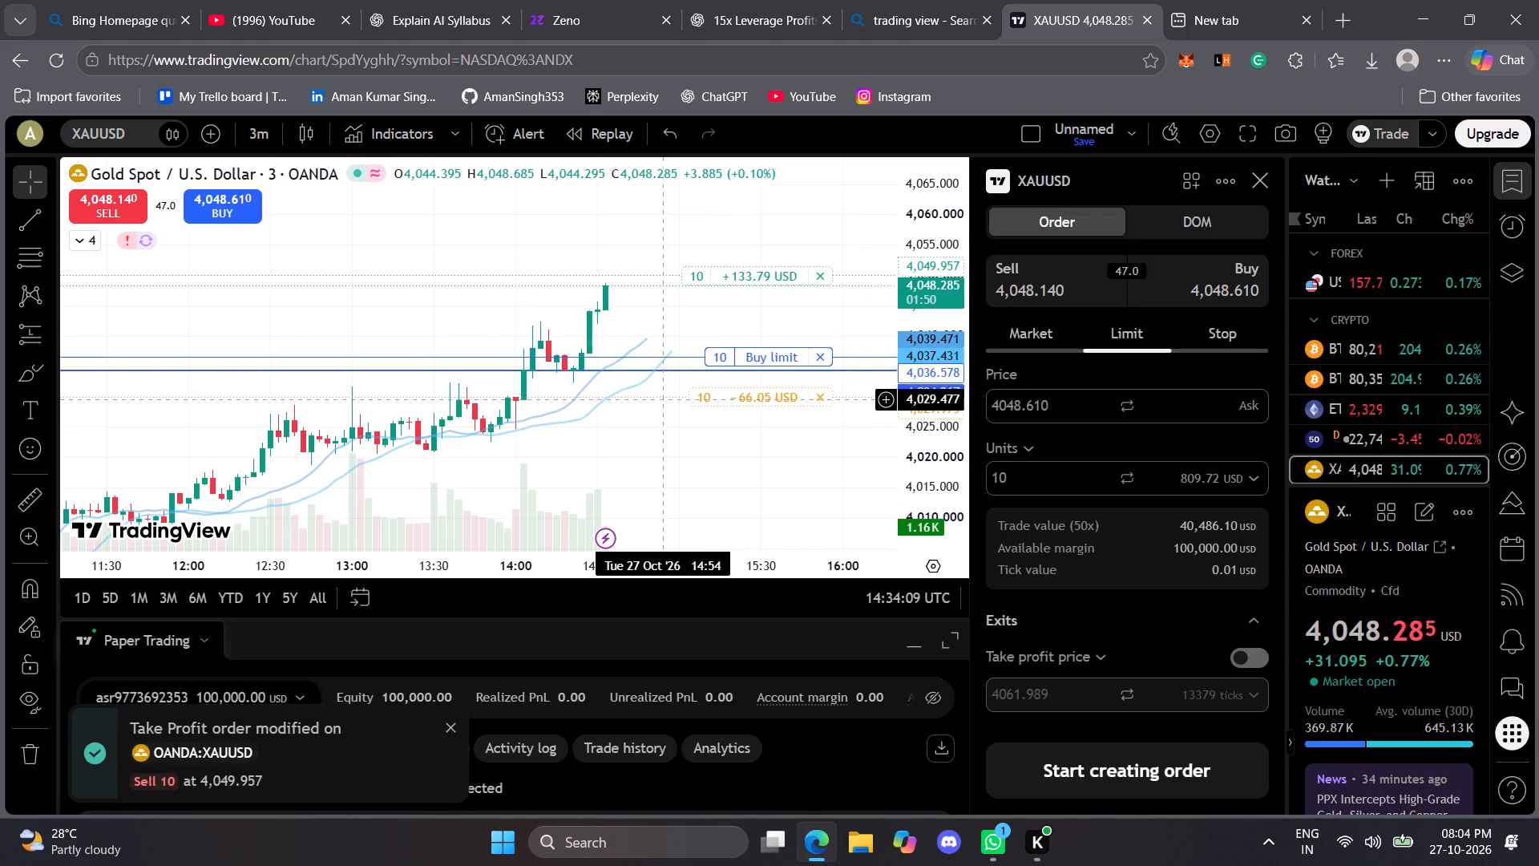
Set the buy limit order's stop loss to 4,023.201, well below the entry price, and apply the change.
left_click_drag(677, 399, 685, 350)
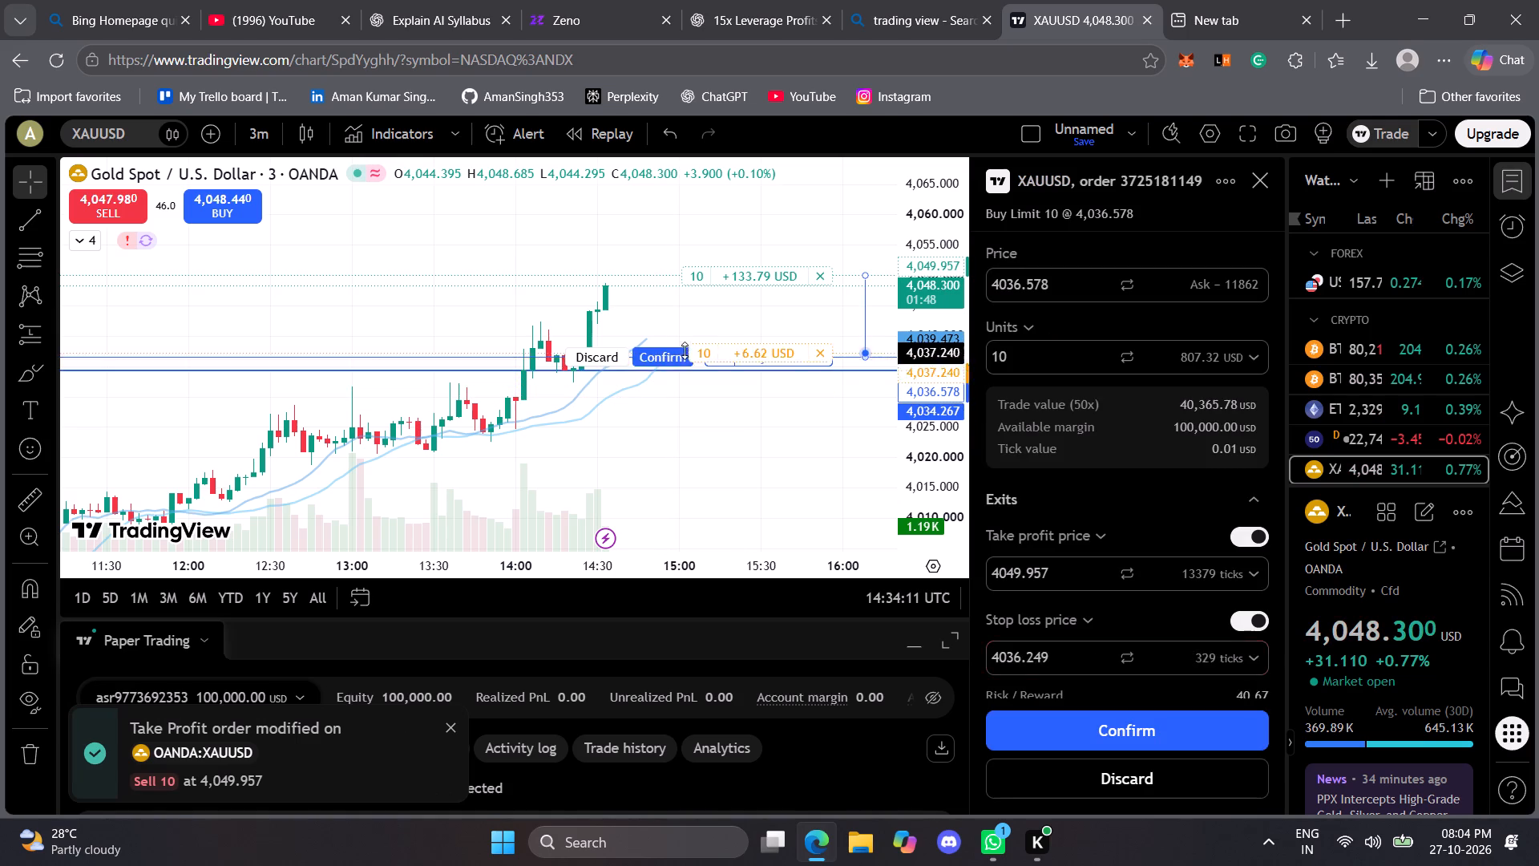
left_click_drag(685, 350, 686, 347)
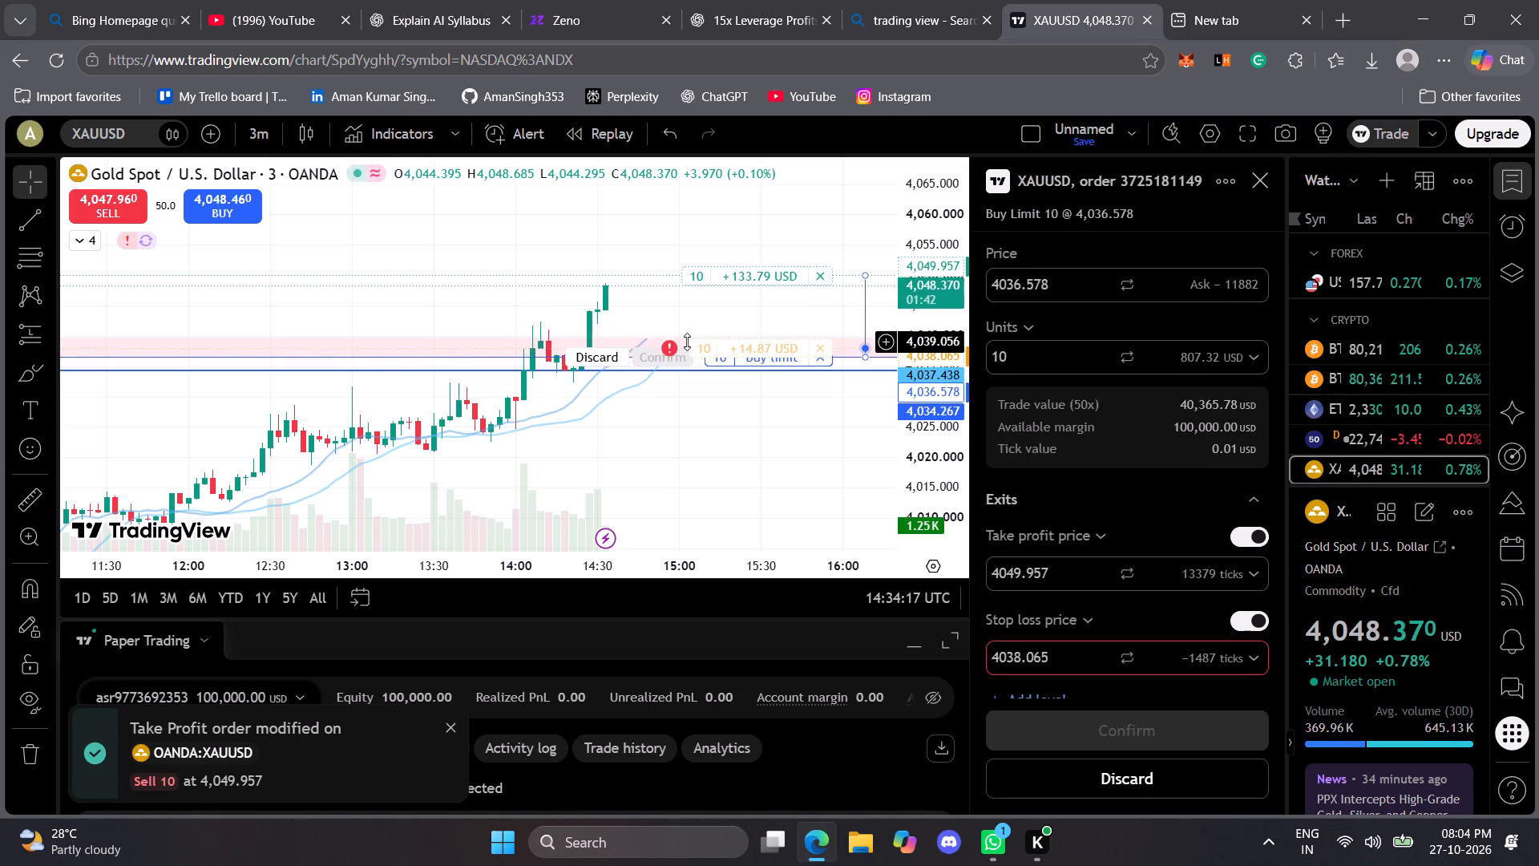
left_click_drag(687, 342, 685, 390)
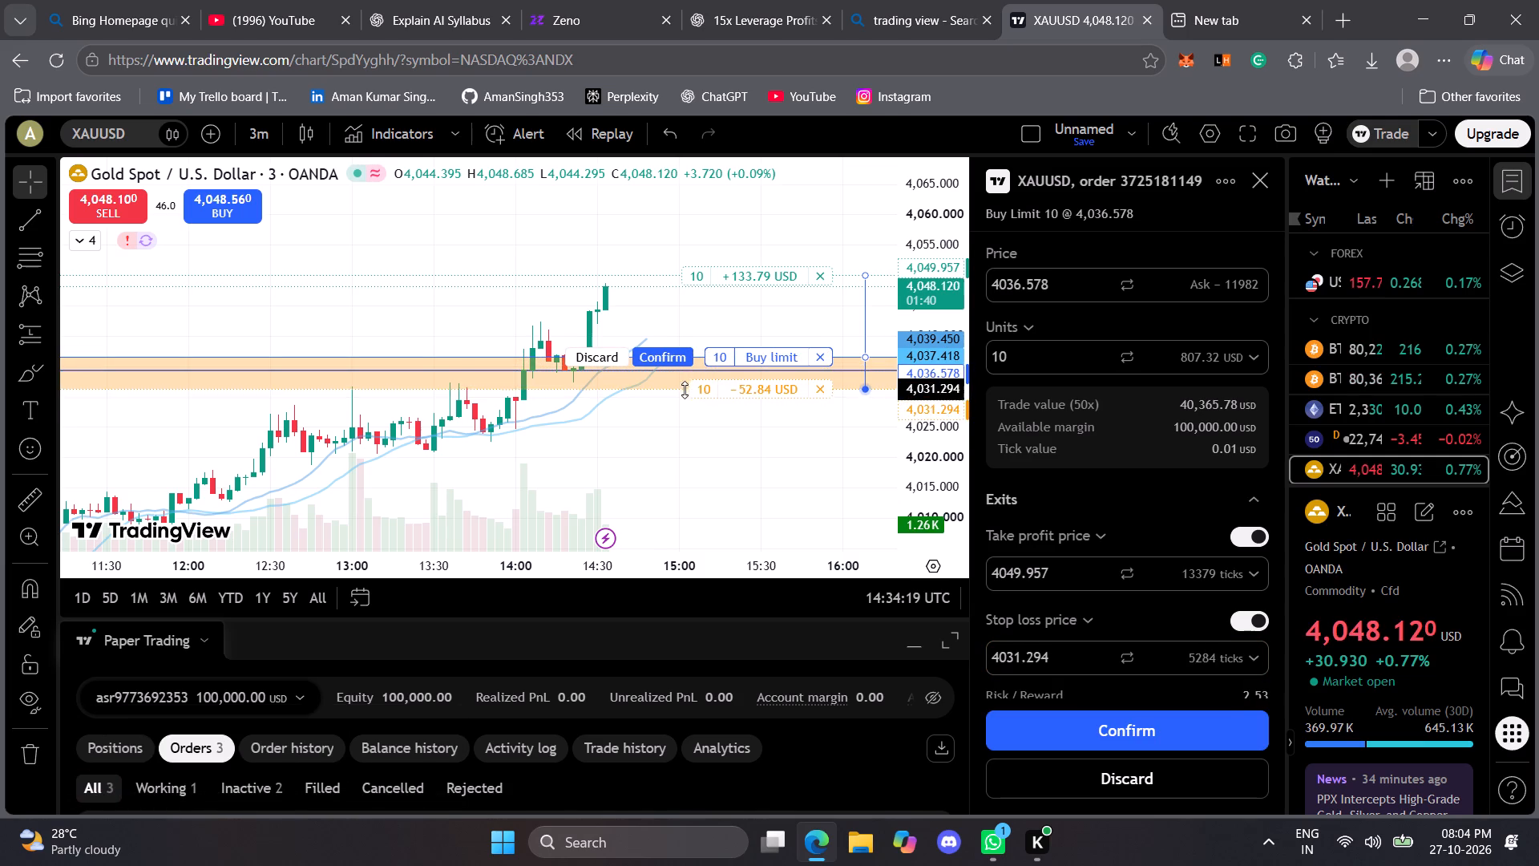
left_click_drag(685, 390, 685, 437)
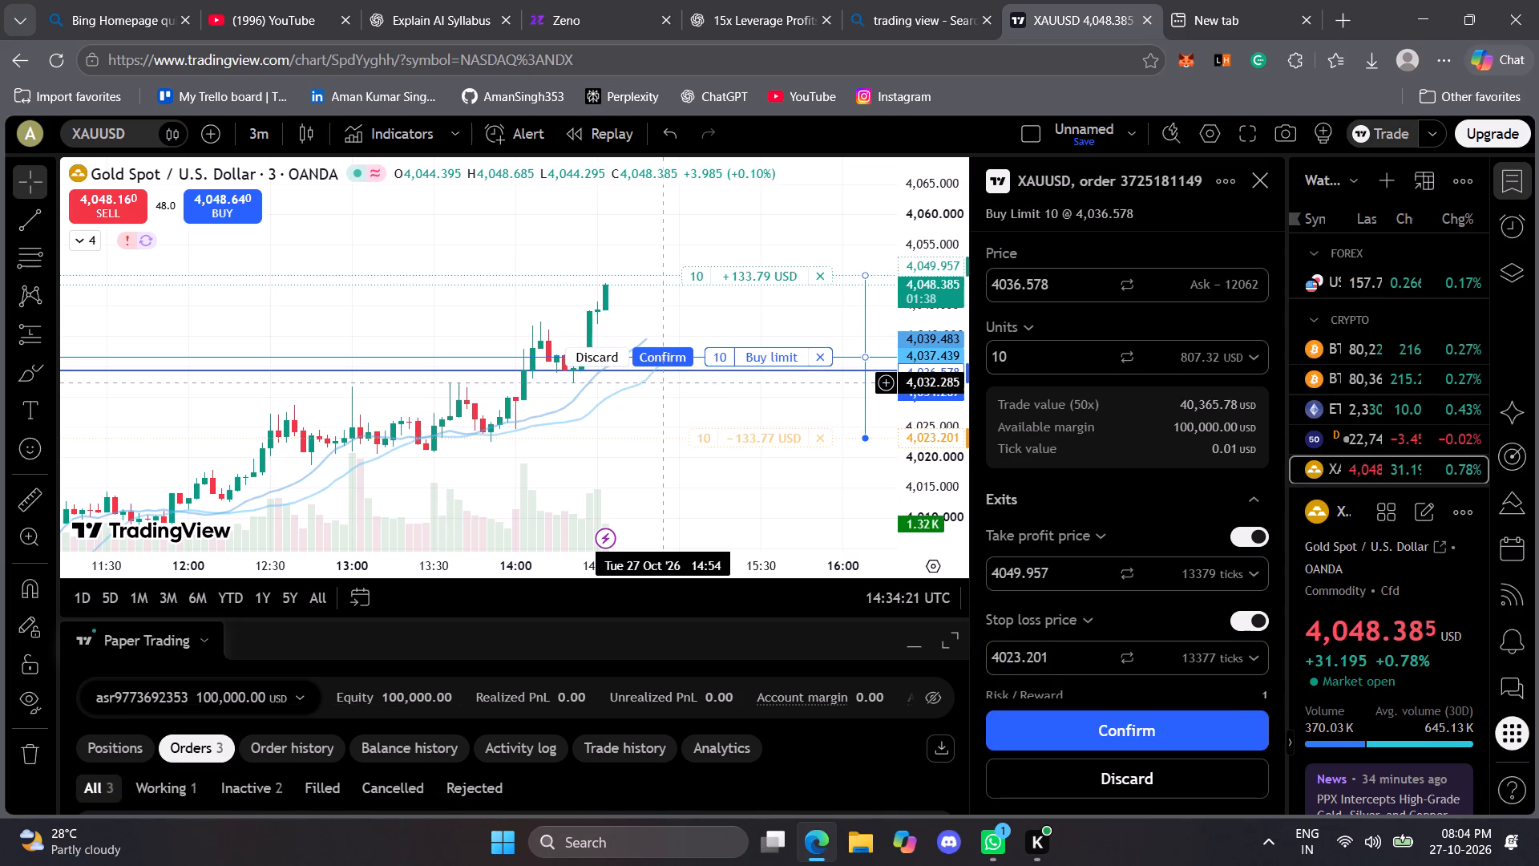
left_click(670, 367)
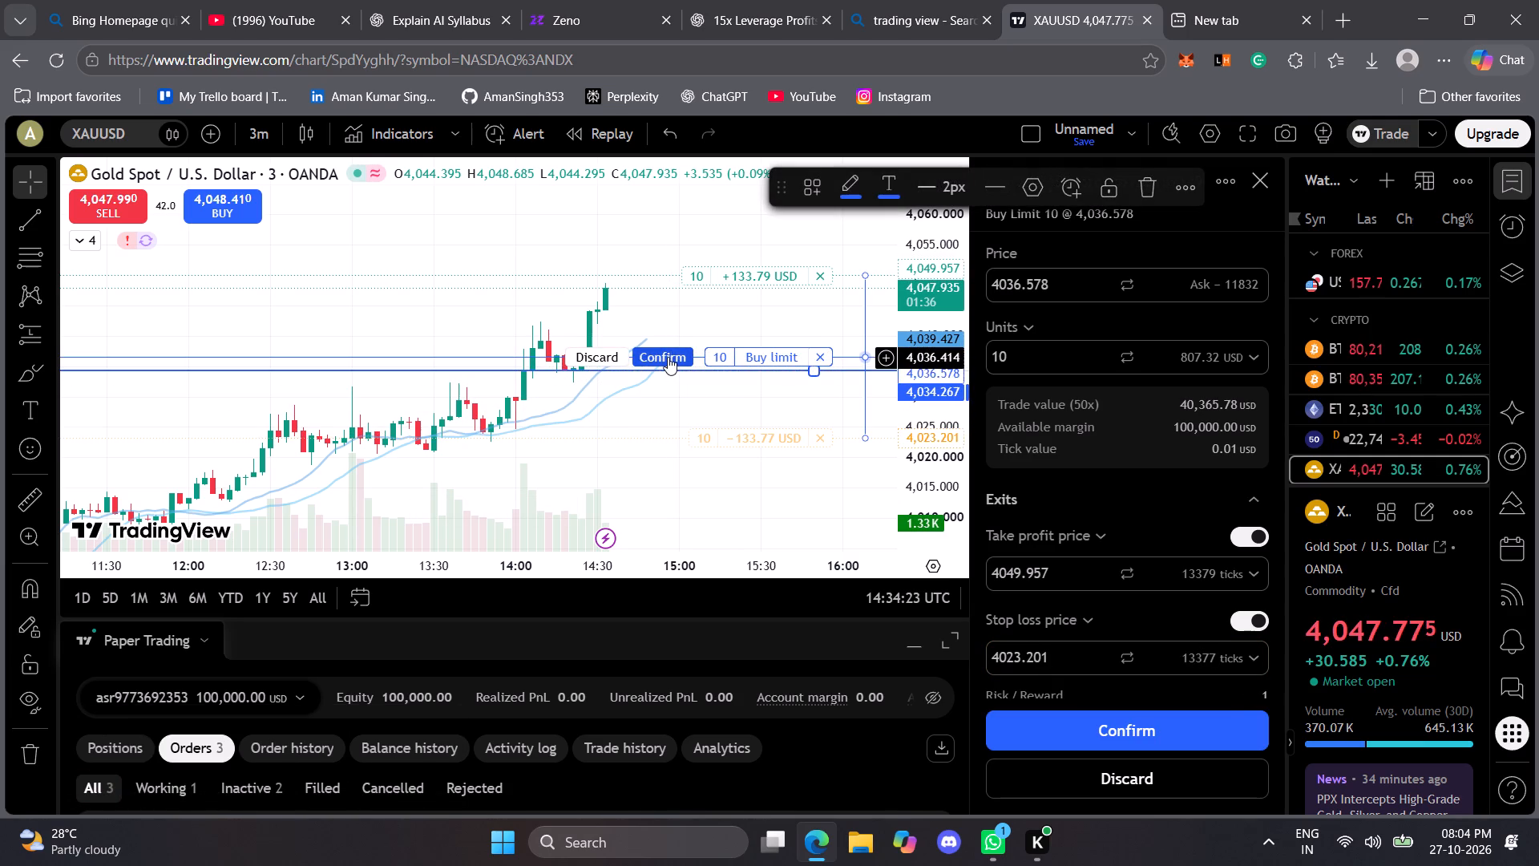
left_click(668, 356)
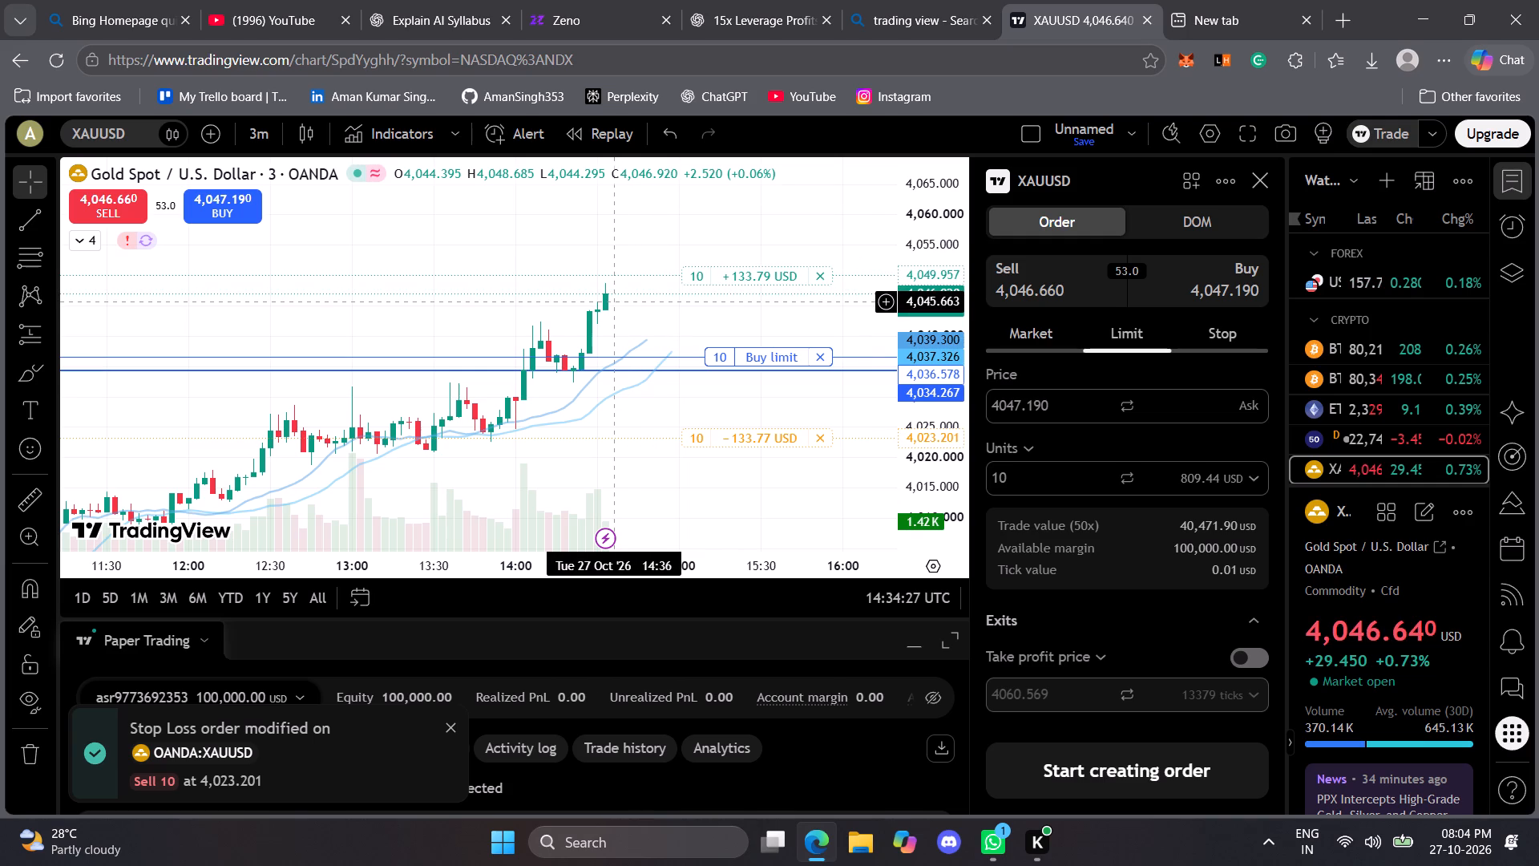
Switch the gold chart to the 1-minute interval.
left_click(266, 136)
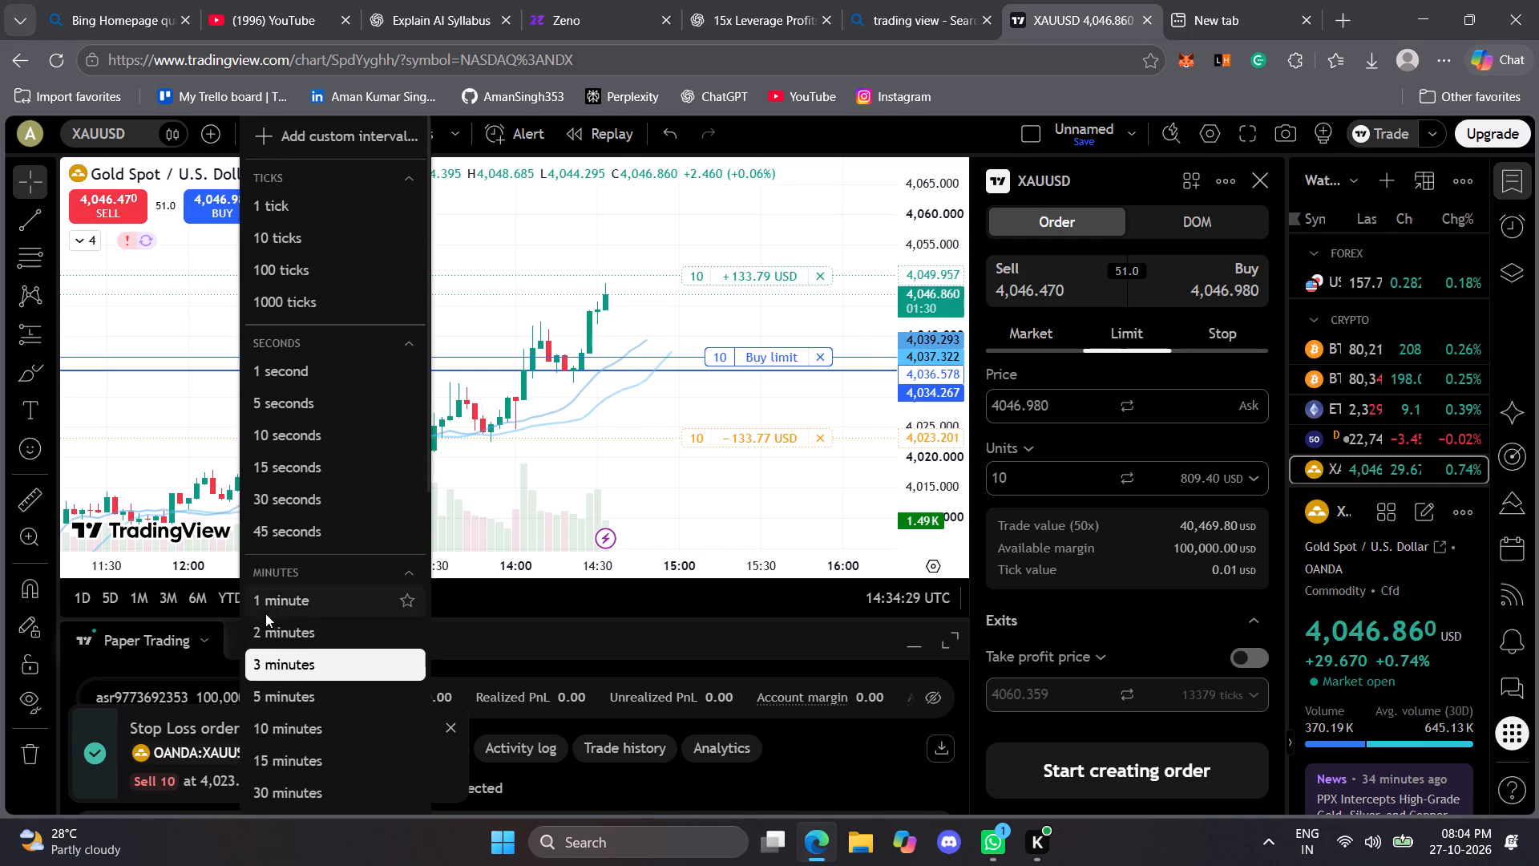
left_click(277, 595)
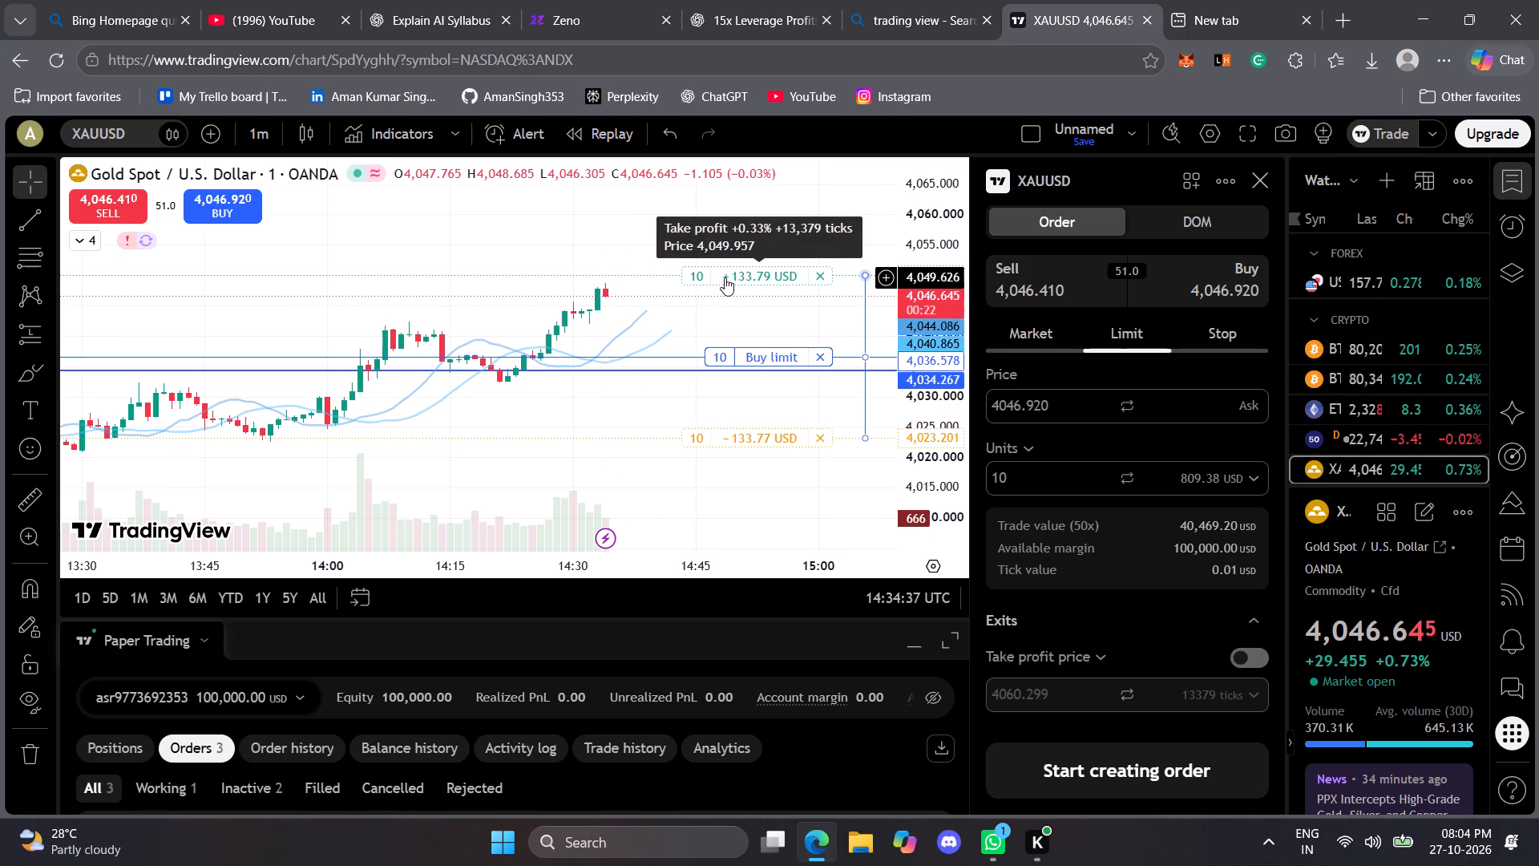
Raise the buy limit order's take profit to 4,051.608 and apply the change.
left_click_drag(726, 277, 731, 265)
left_click(683, 358)
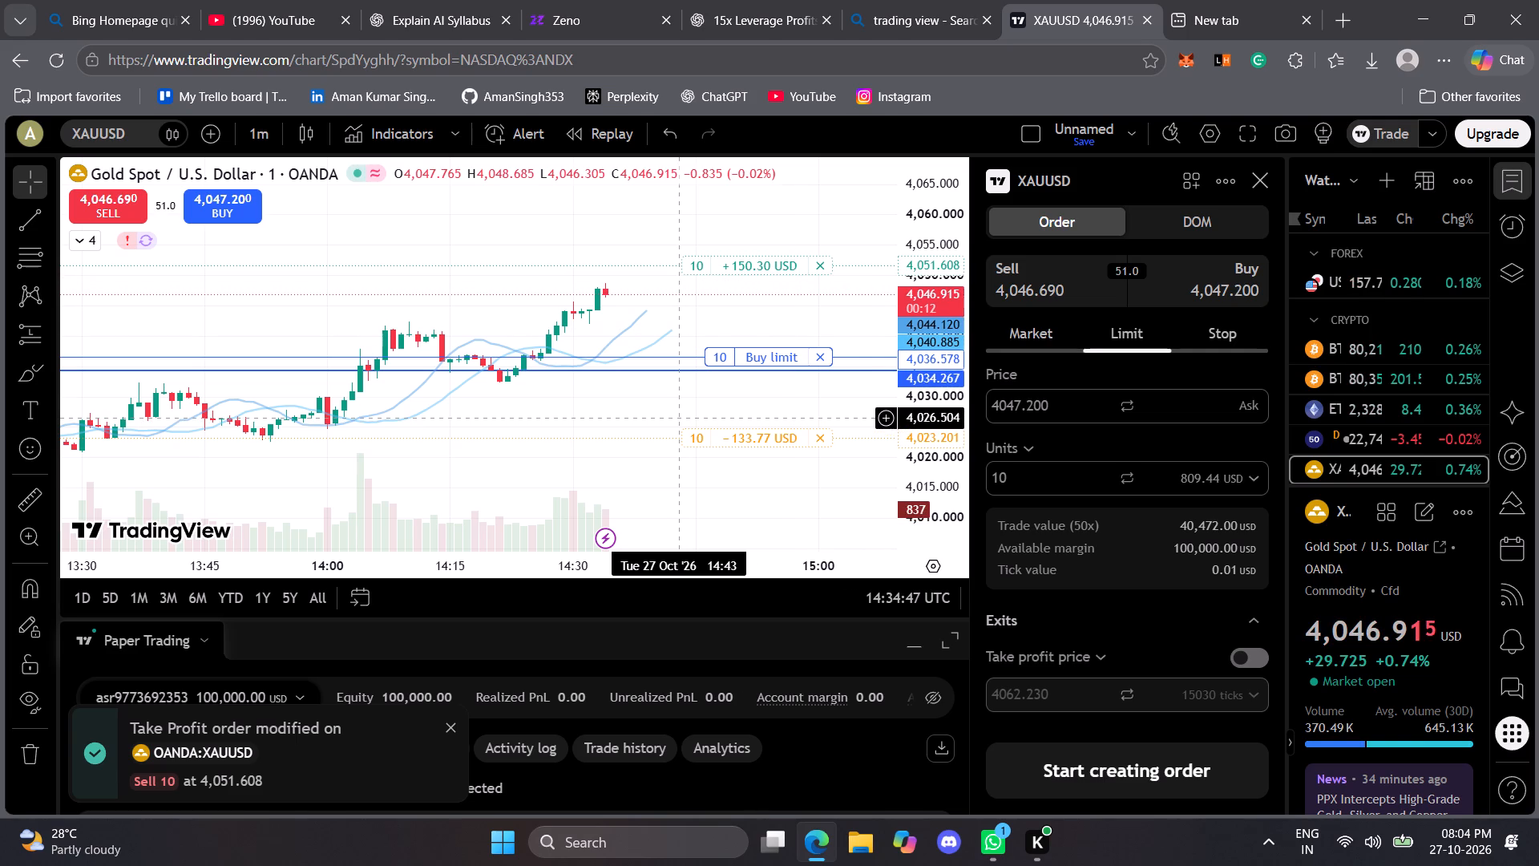
Raise the buy limit order's stop loss to 4,025.348 and apply the change.
left_click_drag(739, 435, 739, 433)
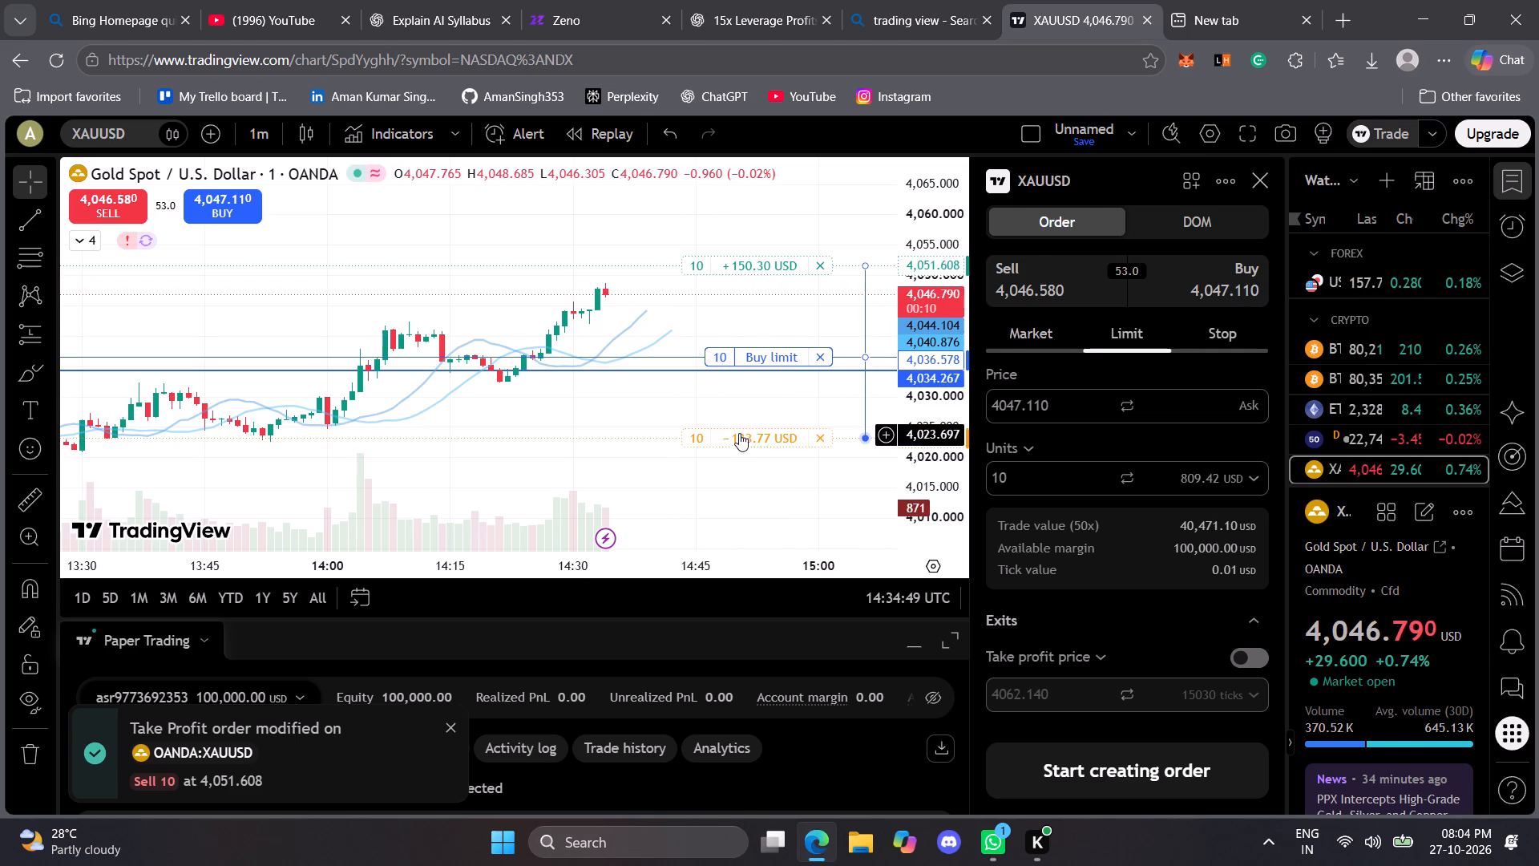
left_click_drag(739, 433, 739, 424)
left_click(678, 353)
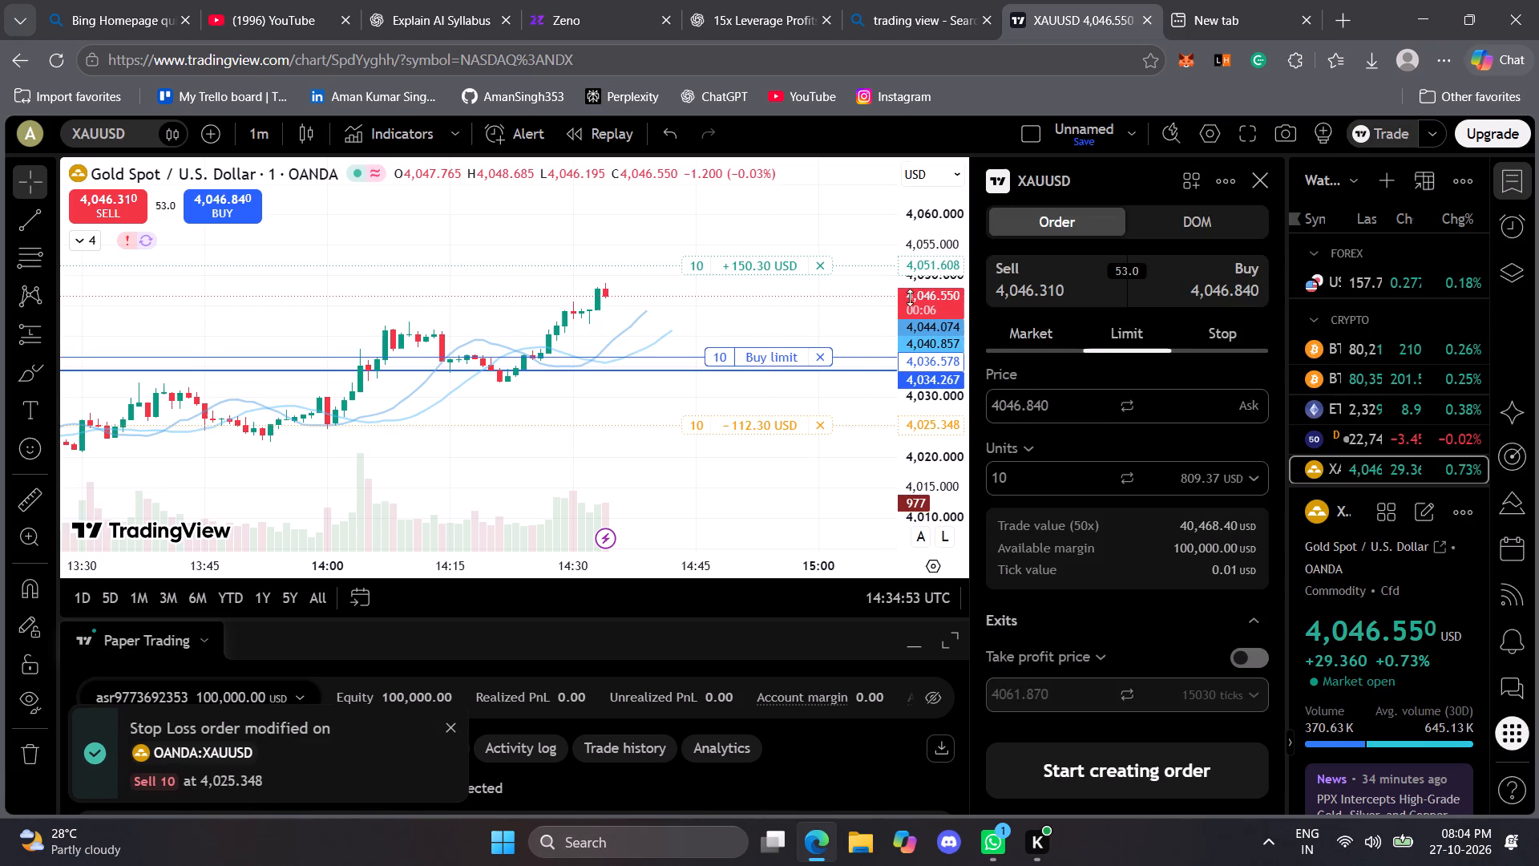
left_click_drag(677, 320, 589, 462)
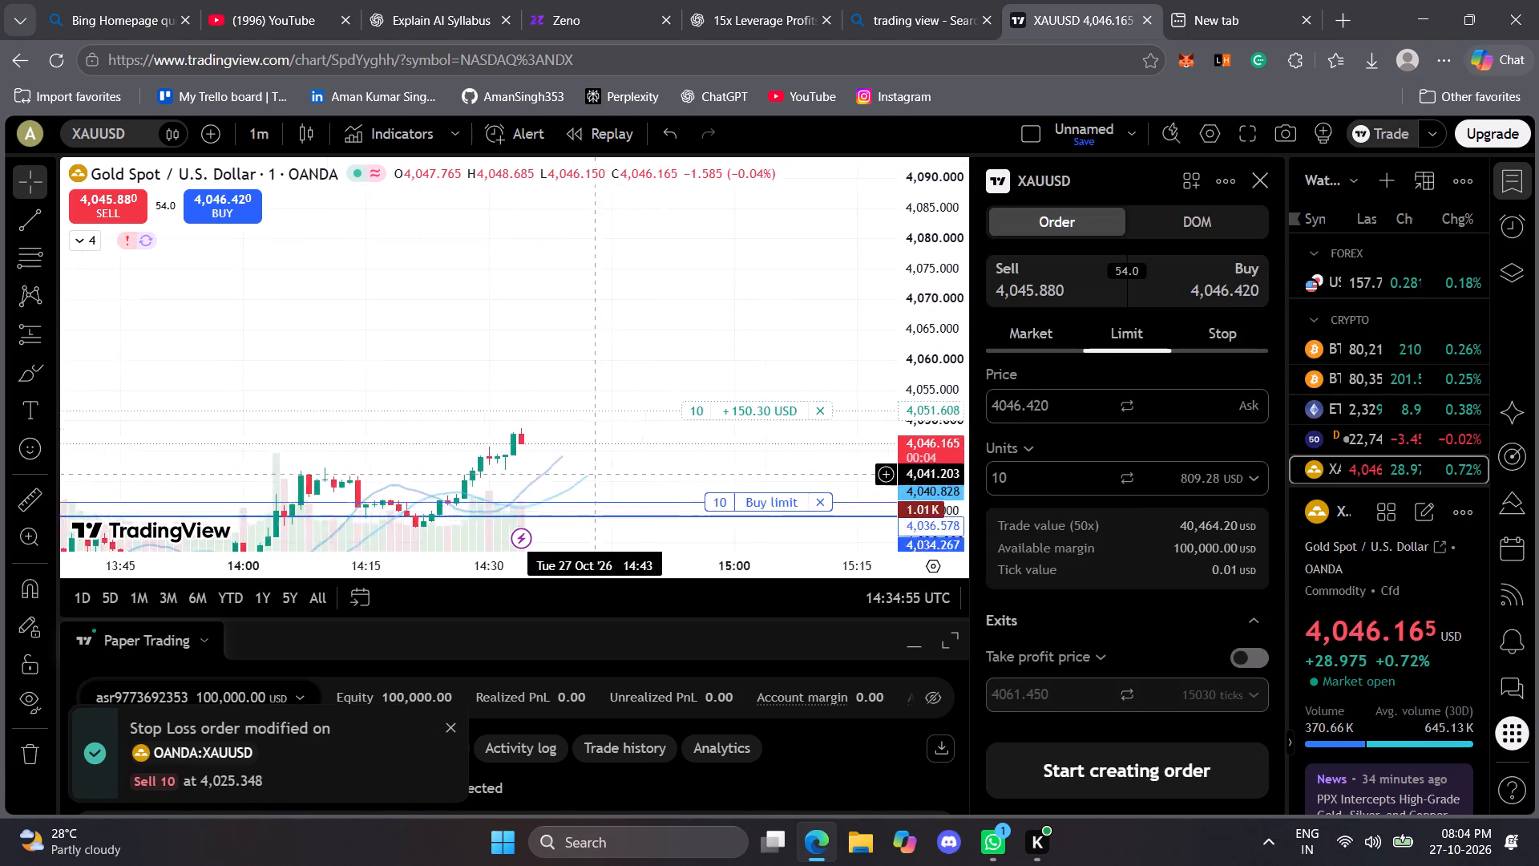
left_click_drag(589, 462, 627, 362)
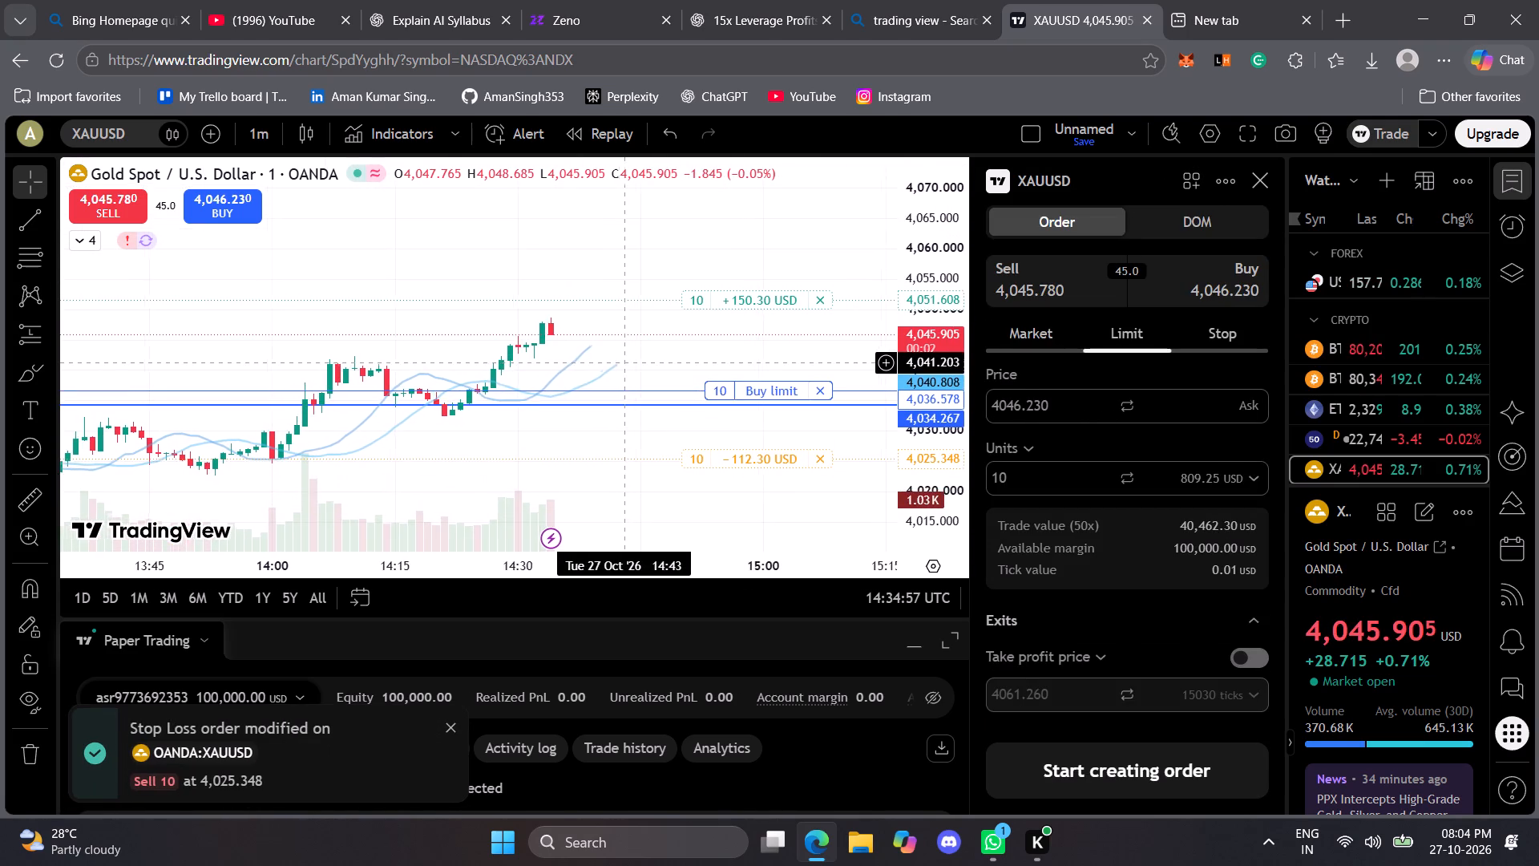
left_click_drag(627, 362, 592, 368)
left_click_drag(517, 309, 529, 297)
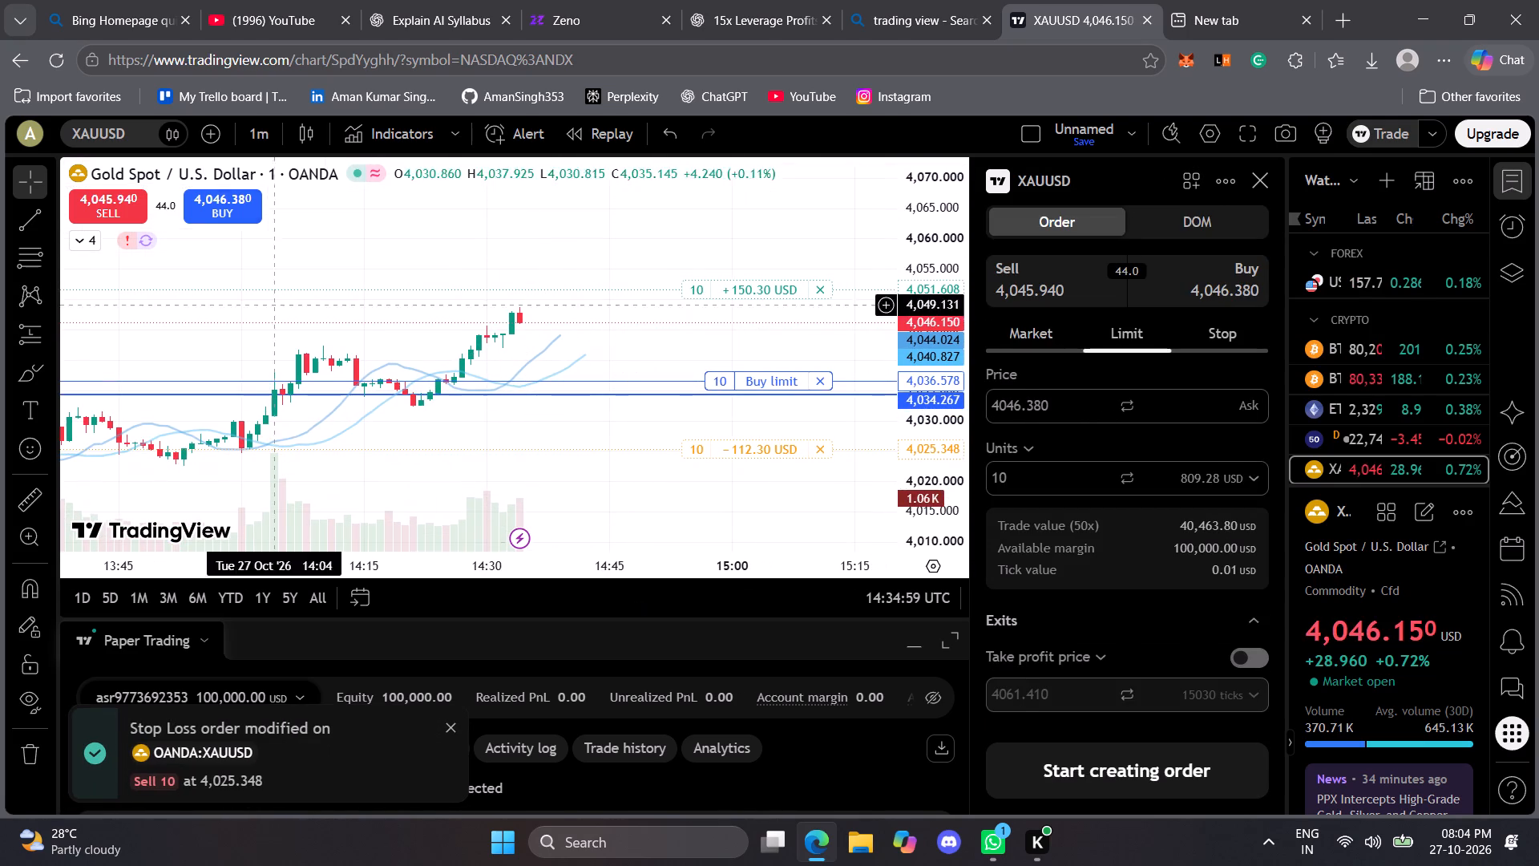